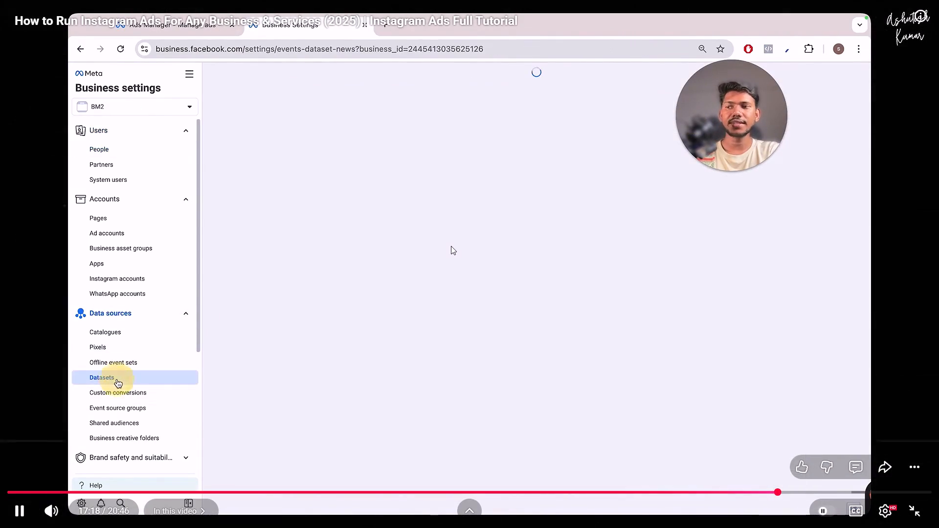
Pause the Instagram ads tutorial video and exit its full-screen view.
click(451, 246)
click(917, 513)
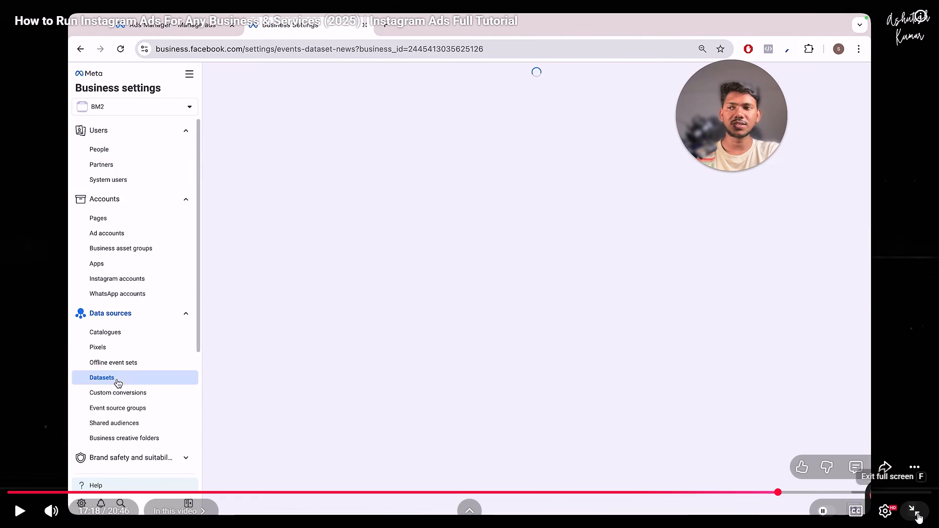
Check the New Leads ad set in Ads Manager, and switch to the Get started with Meta advertising page.
click(199, 0)
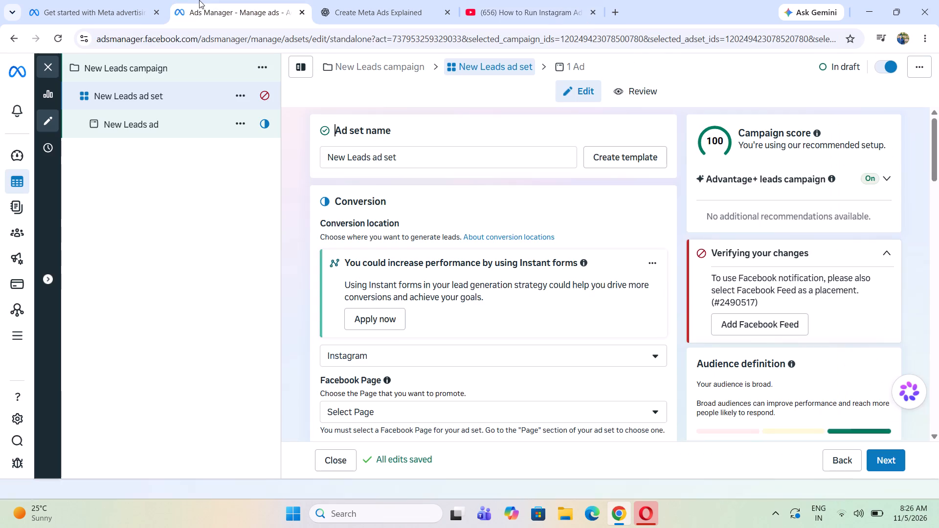
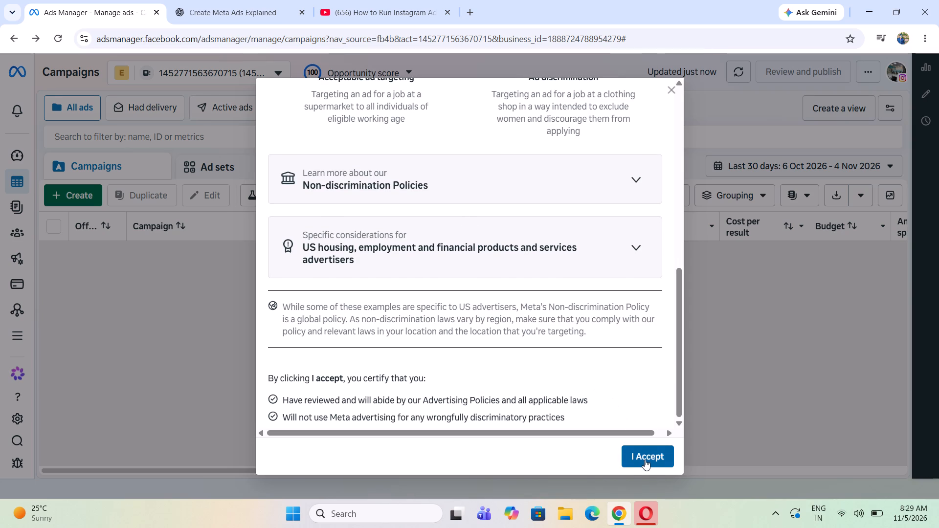
Accept Meta's Non-discrimination Policy and close the acknowledgement.
click(648, 460)
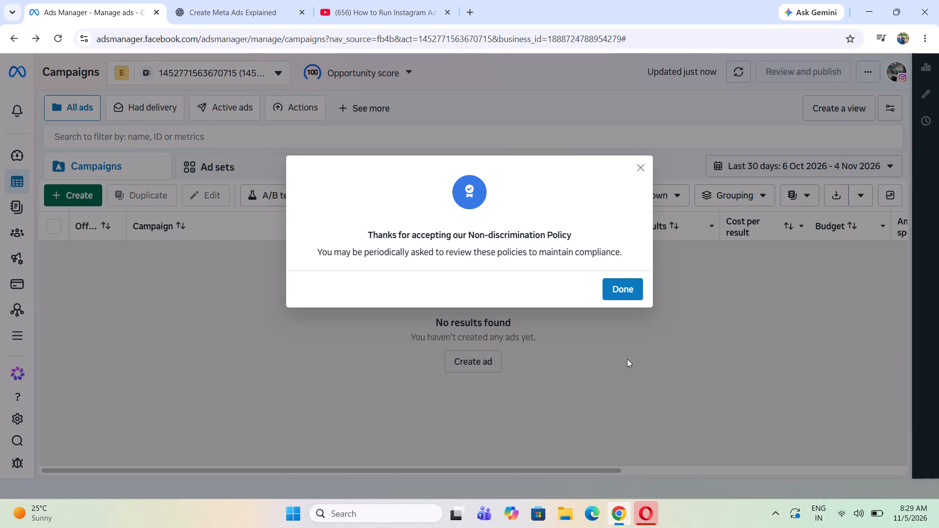
click(626, 290)
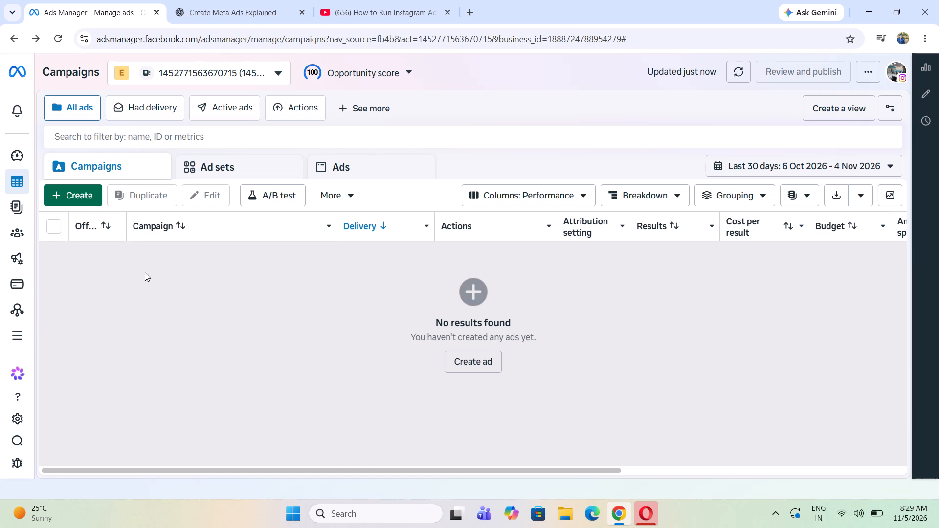
Start creating a new ad campaign.
click(76, 192)
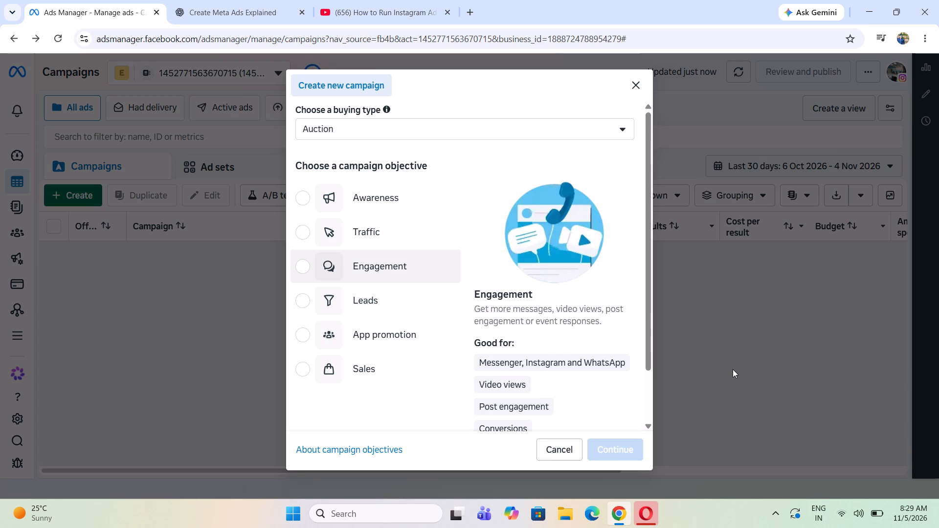
Examine the available campaign objectives and what each one is good for.
scroll(468, 292, up, 7)
scroll(412, 263, down, 7)
scroll(446, 327, up, 9)
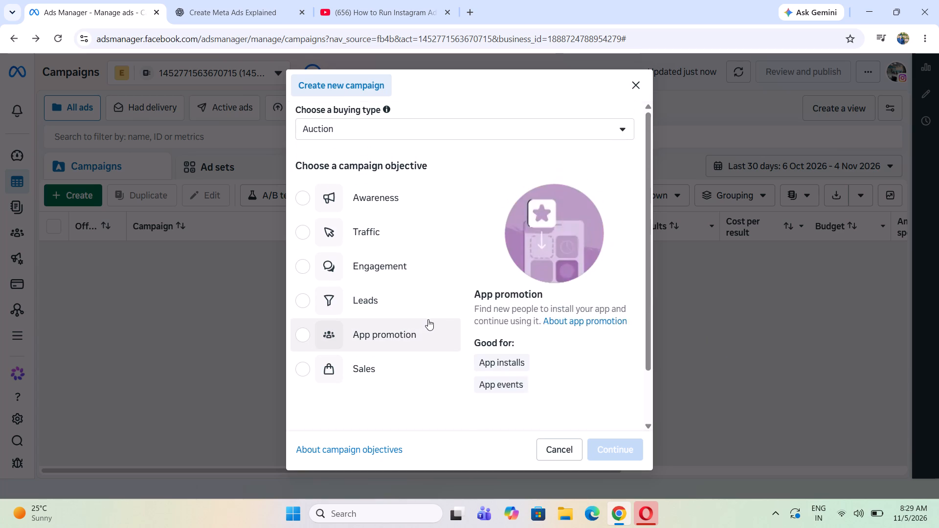
scroll(428, 319, up, 6)
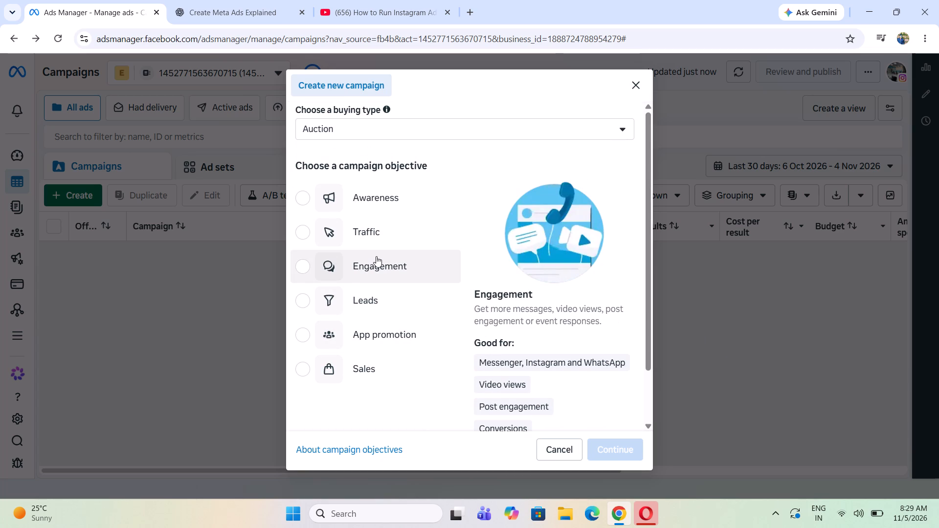
scroll(378, 258, down, 5)
scroll(379, 264, up, 4)
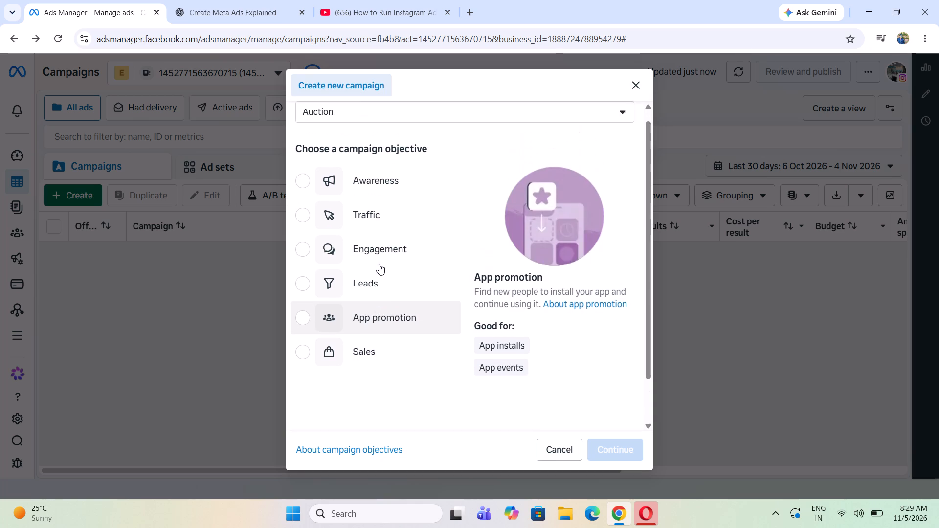
scroll(379, 264, up, 12)
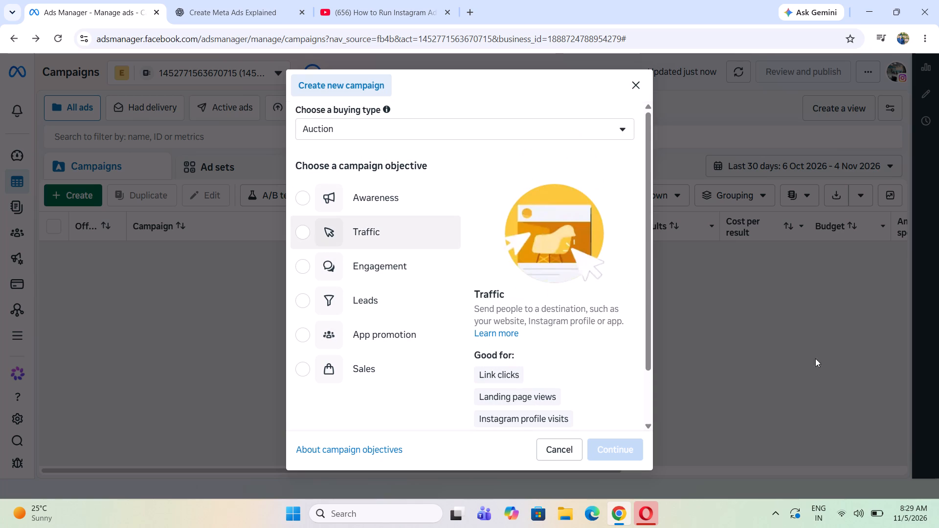
scroll(805, 404, up, 4)
key(shift+super+s)
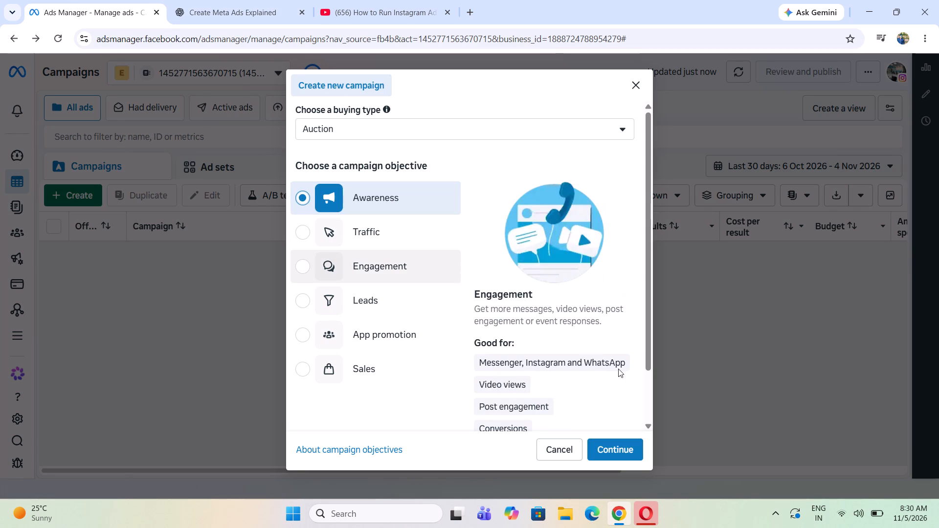
click(615, 448)
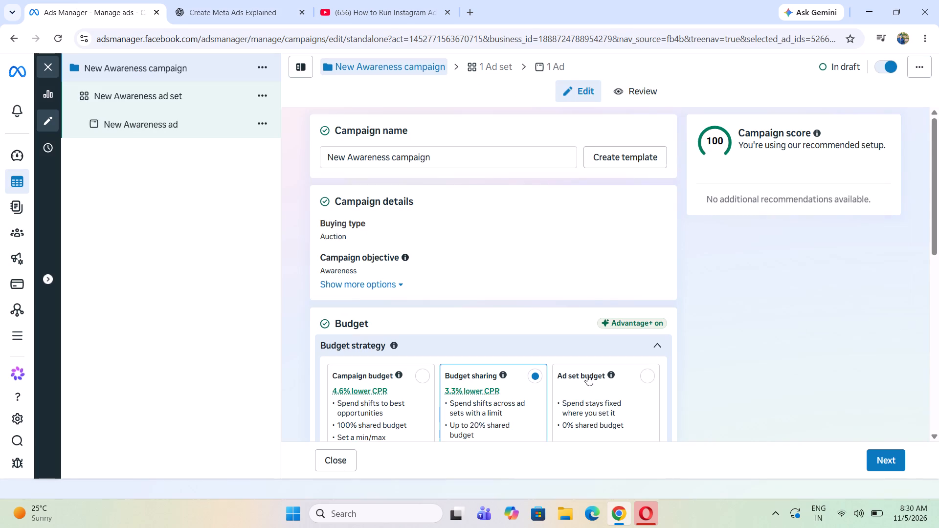
Rename the campaign as New Awareness campaign 1.
click(452, 156)
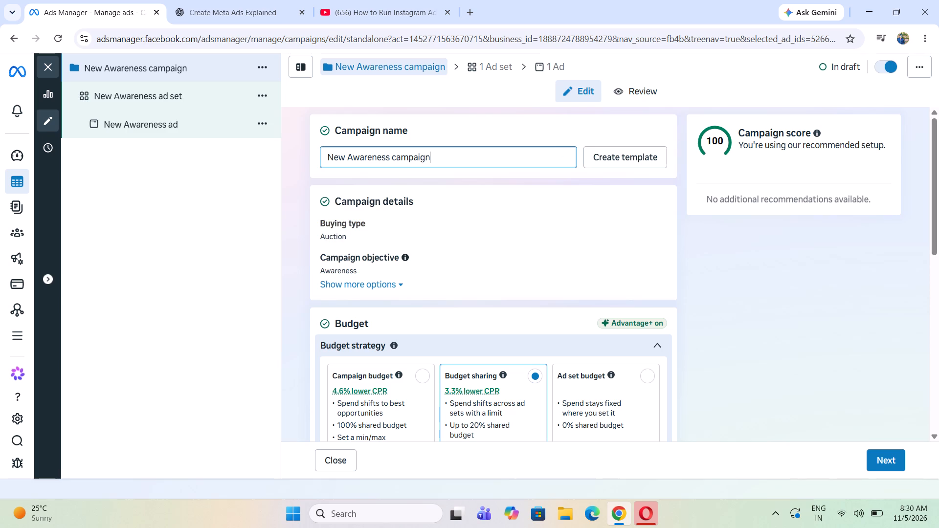
key(space)
text(1)
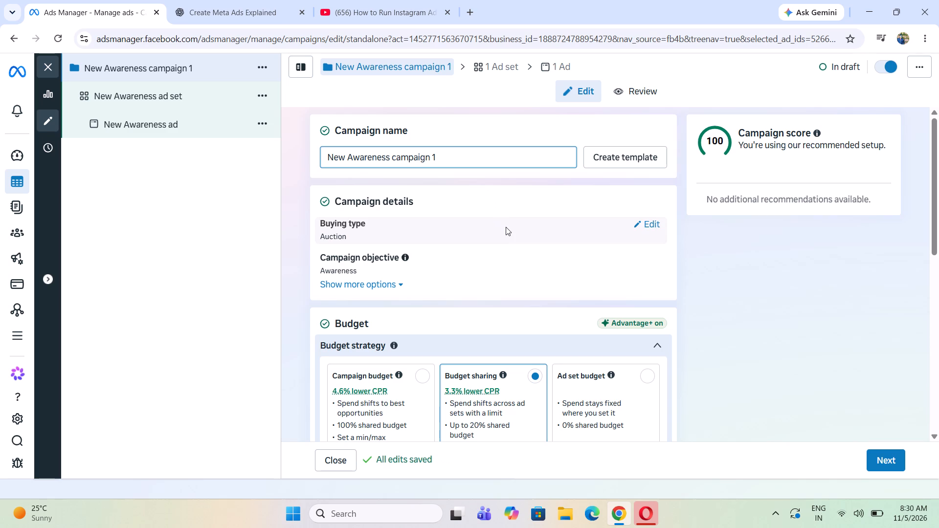
click(559, 238)
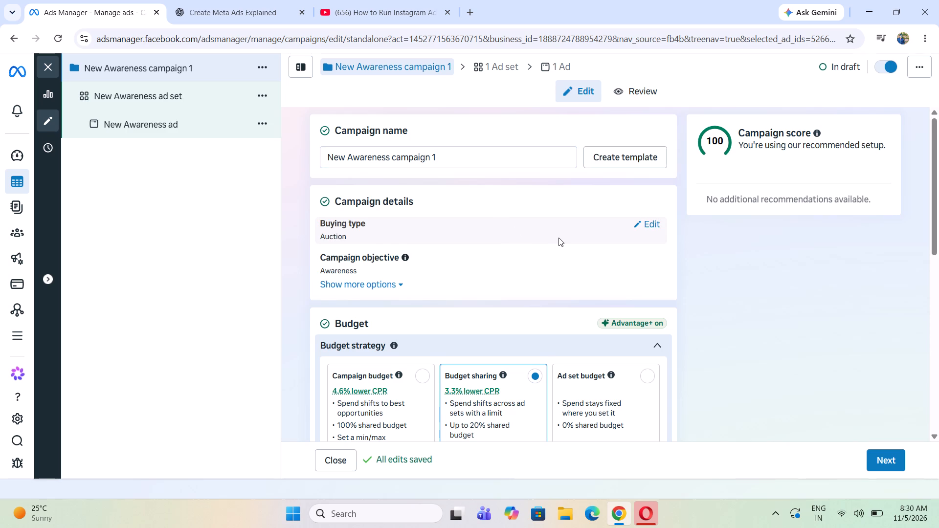
Review the campaign settings and select Campaign budget as the budget strategy.
scroll(559, 238, down, 1)
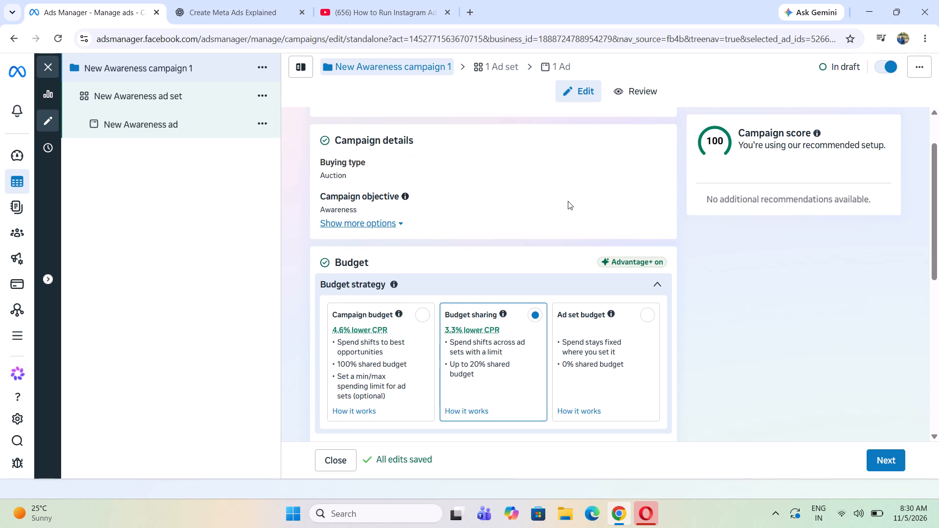
scroll(577, 219, down, 1)
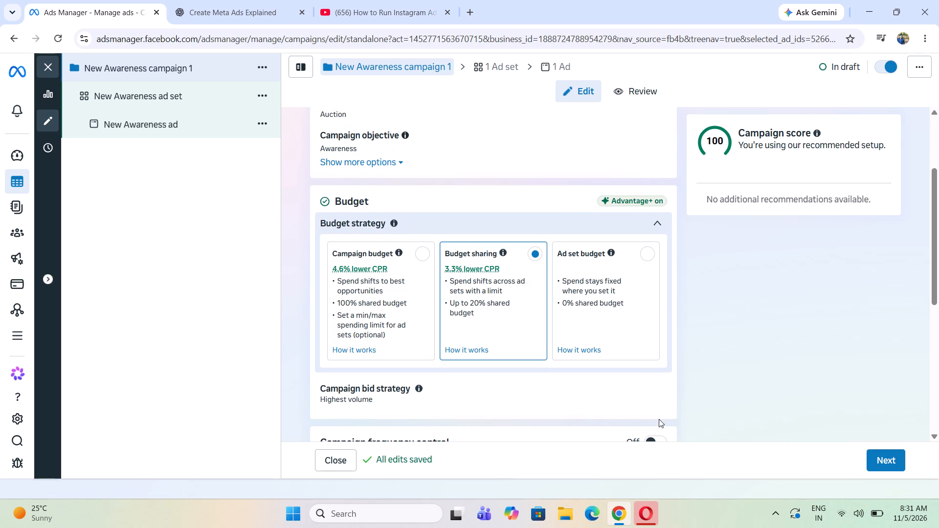
scroll(599, 314, down, 2)
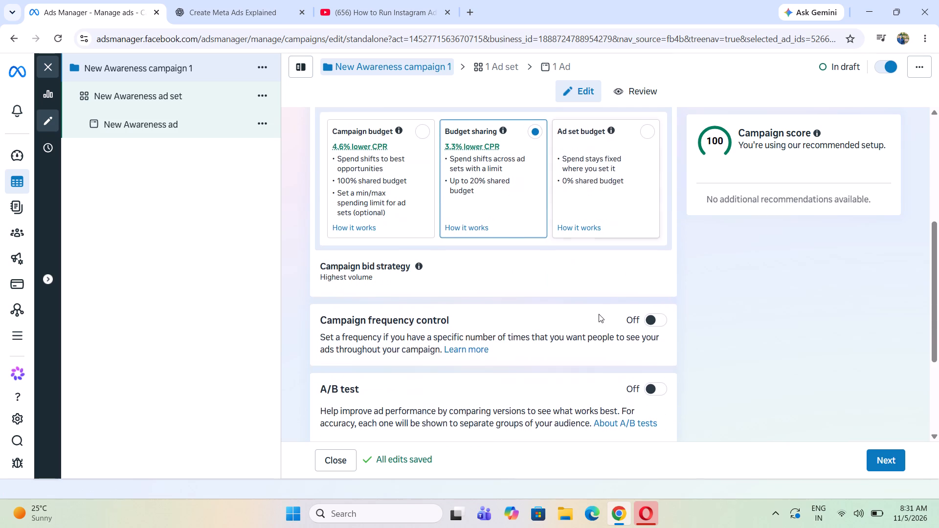
scroll(599, 314, down, 2)
scroll(599, 314, up, 3)
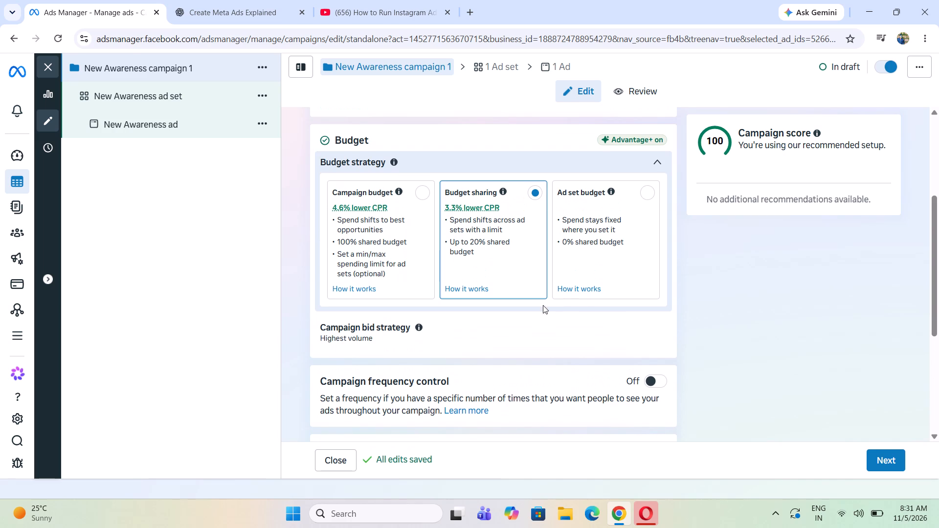
scroll(542, 305, up, 1)
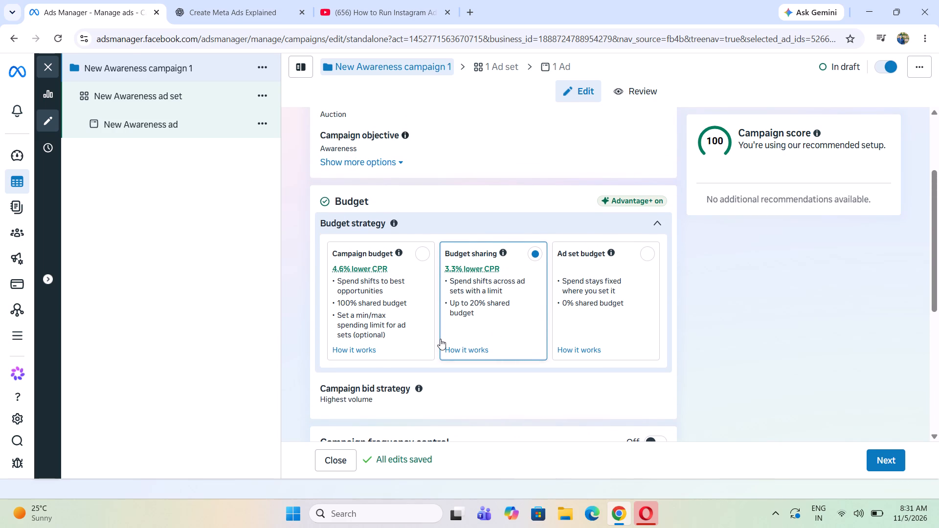
click(417, 254)
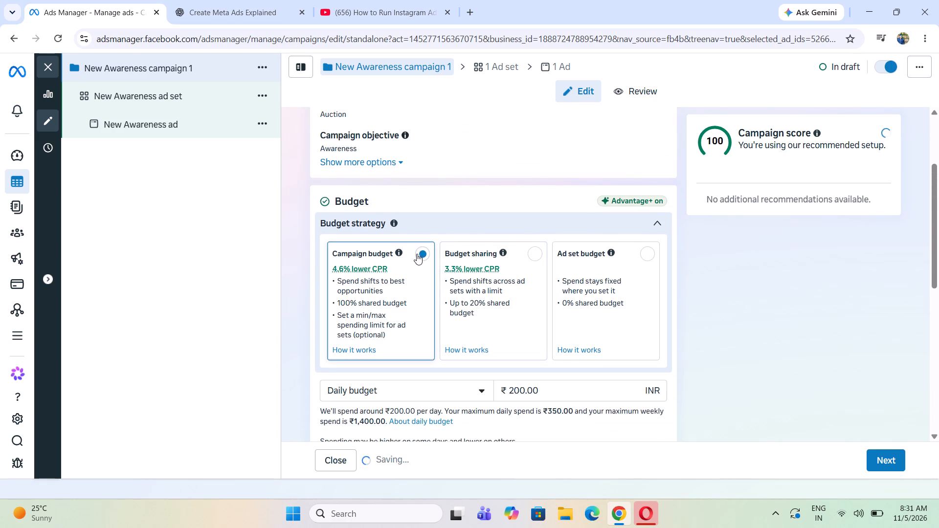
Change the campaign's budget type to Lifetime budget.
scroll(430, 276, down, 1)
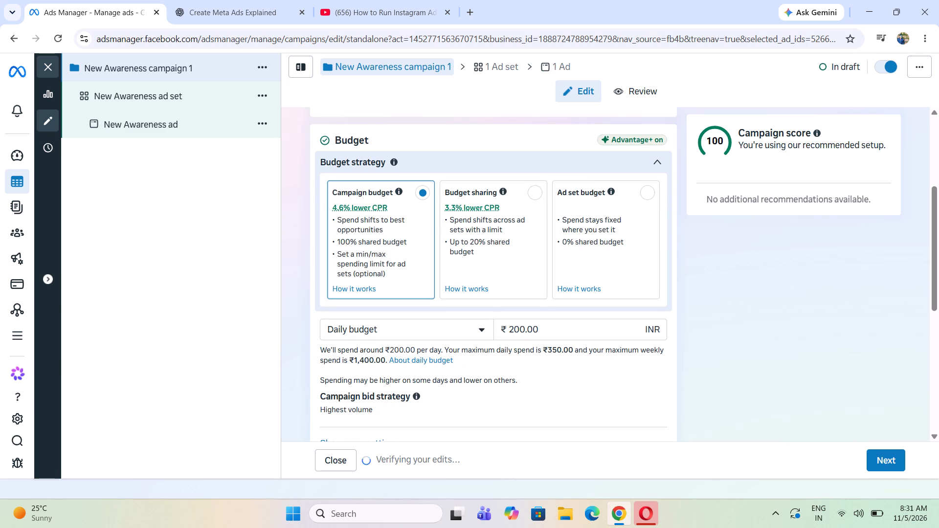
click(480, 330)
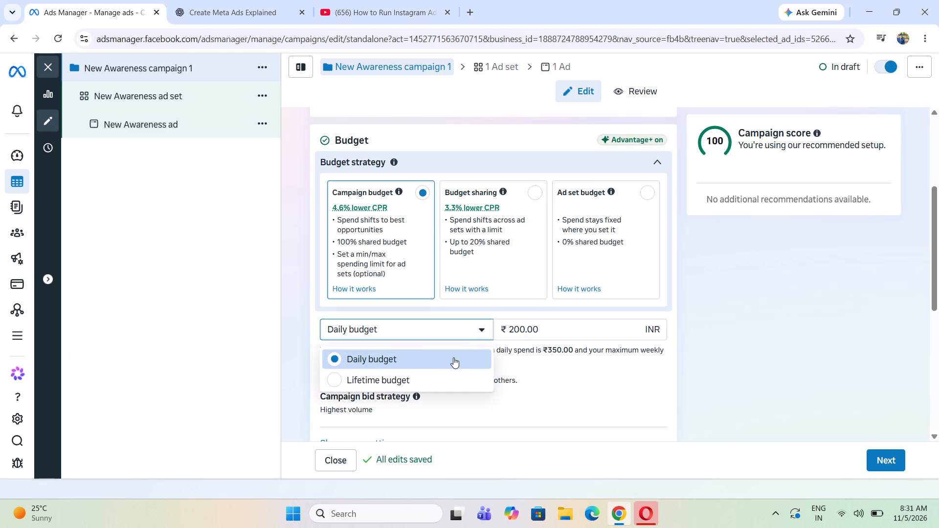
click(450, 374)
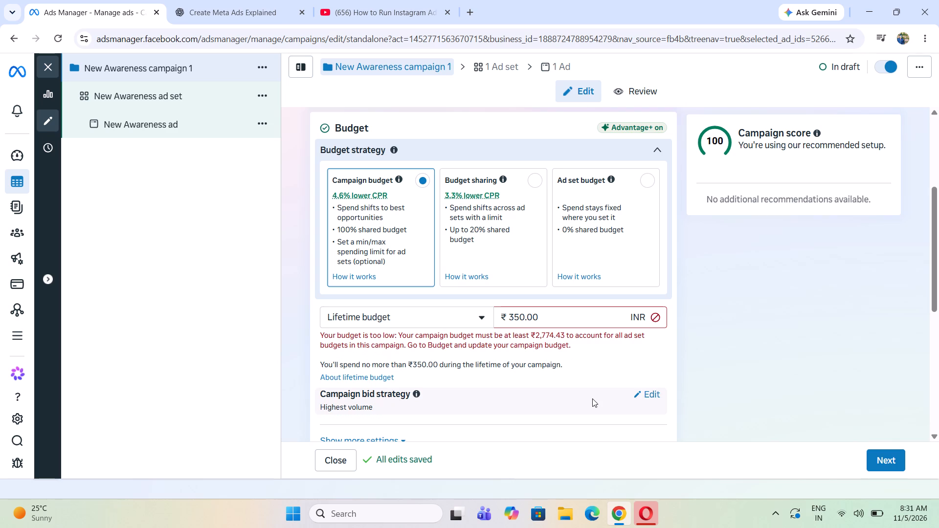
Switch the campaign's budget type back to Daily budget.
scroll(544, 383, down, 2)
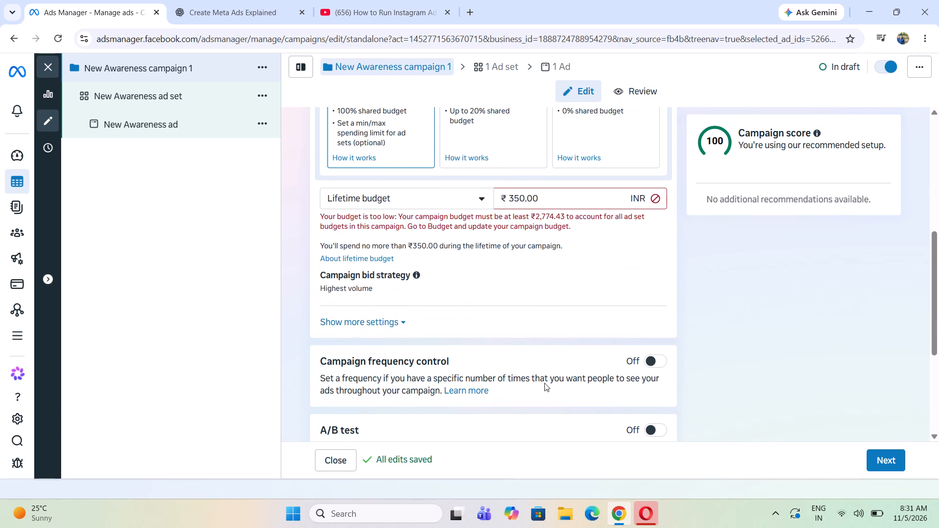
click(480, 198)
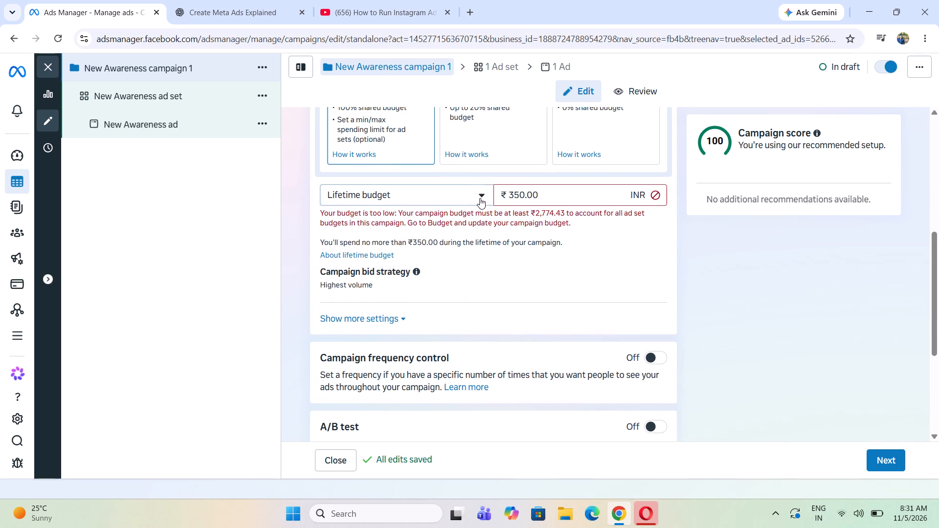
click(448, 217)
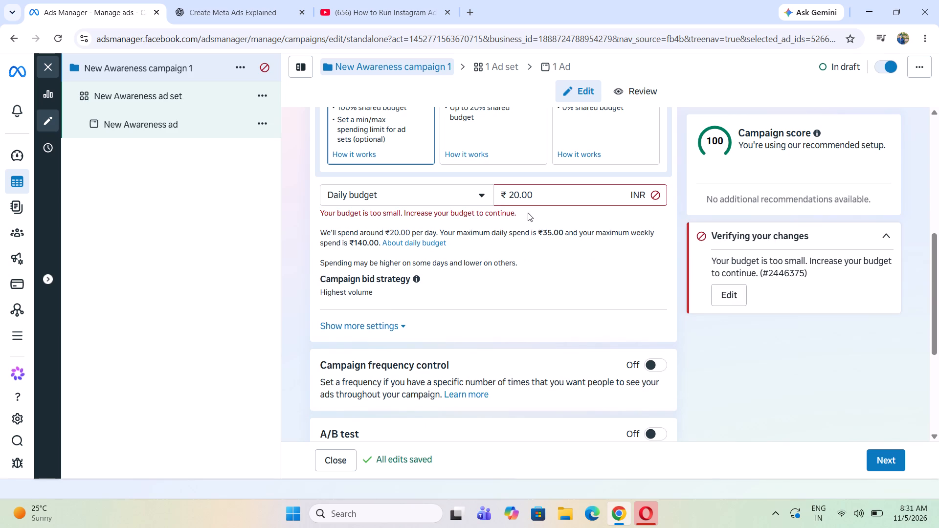
Set the campaign's daily budget to ₹50.00.
click(514, 197)
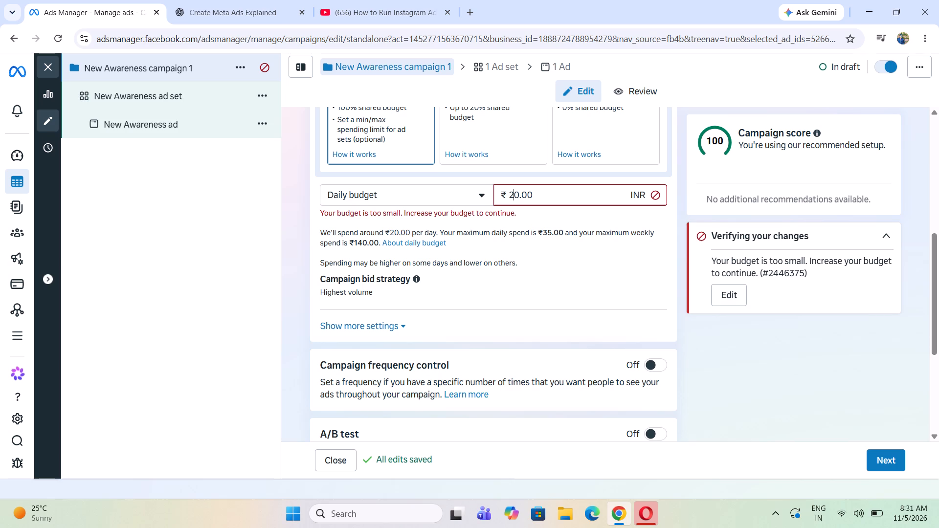
key(BackSpace)
key(5)
click(553, 196)
scroll(560, 229, down, 1)
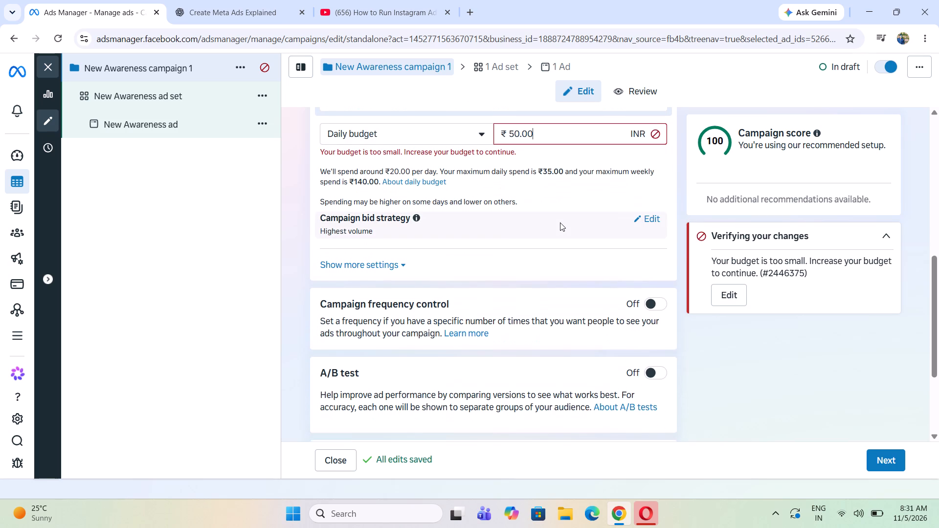
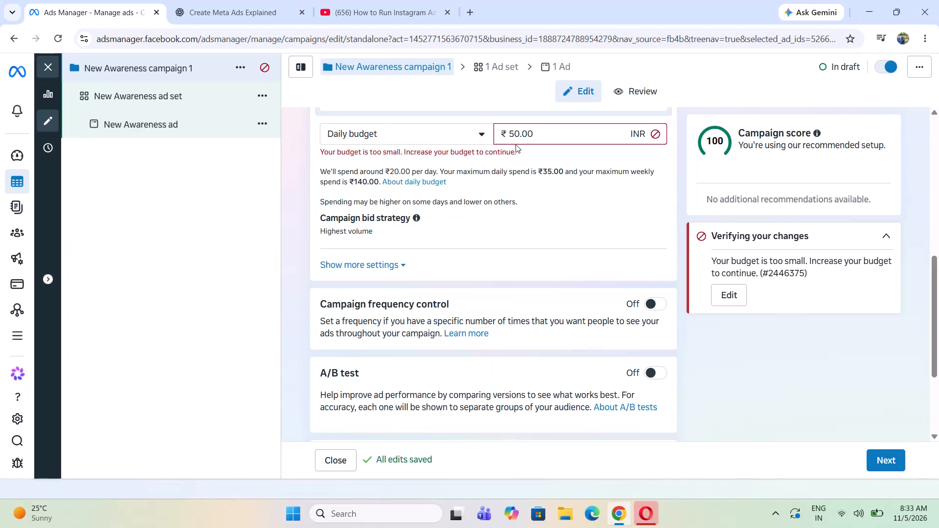
Set the campaign's daily budget to ₹20.00.
click(514, 136)
key(BackSpace)
key(2)
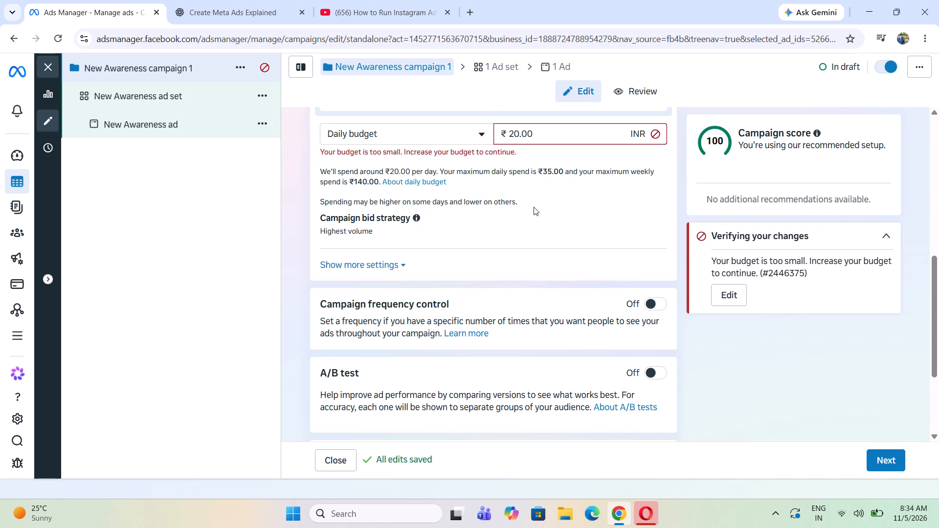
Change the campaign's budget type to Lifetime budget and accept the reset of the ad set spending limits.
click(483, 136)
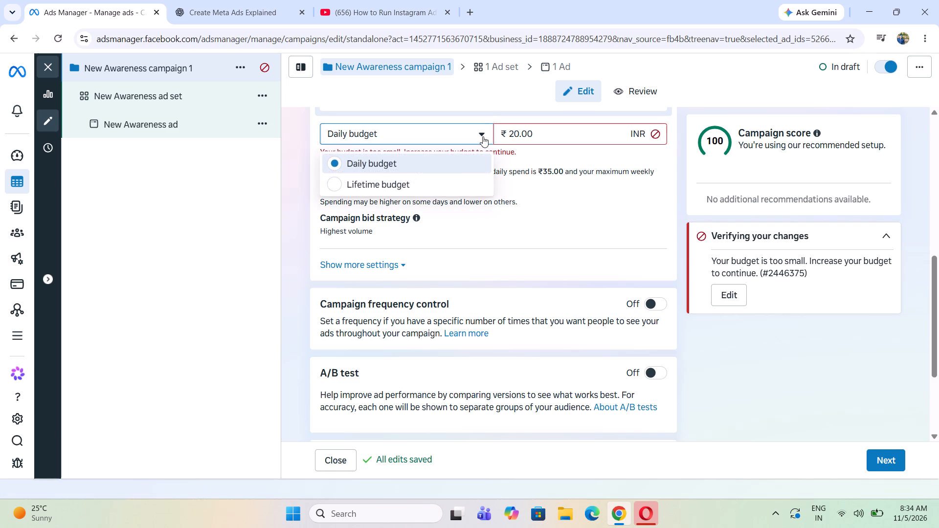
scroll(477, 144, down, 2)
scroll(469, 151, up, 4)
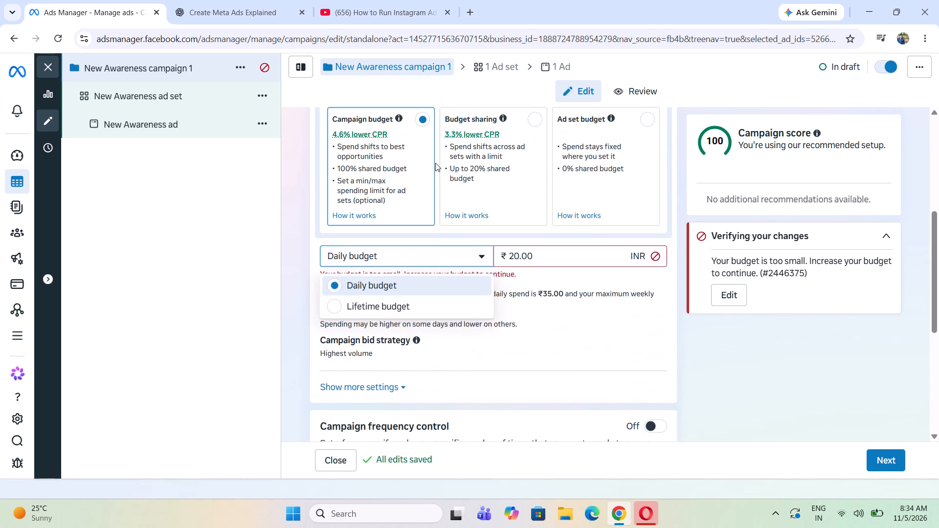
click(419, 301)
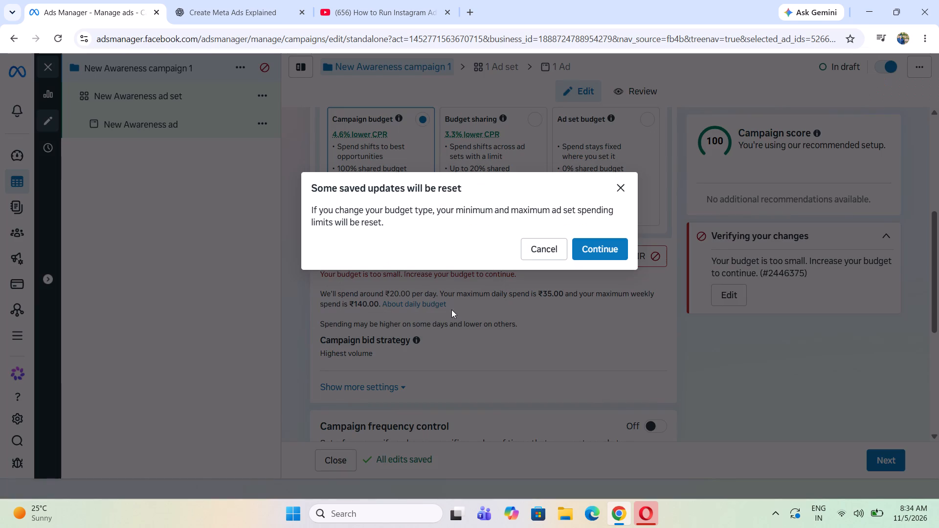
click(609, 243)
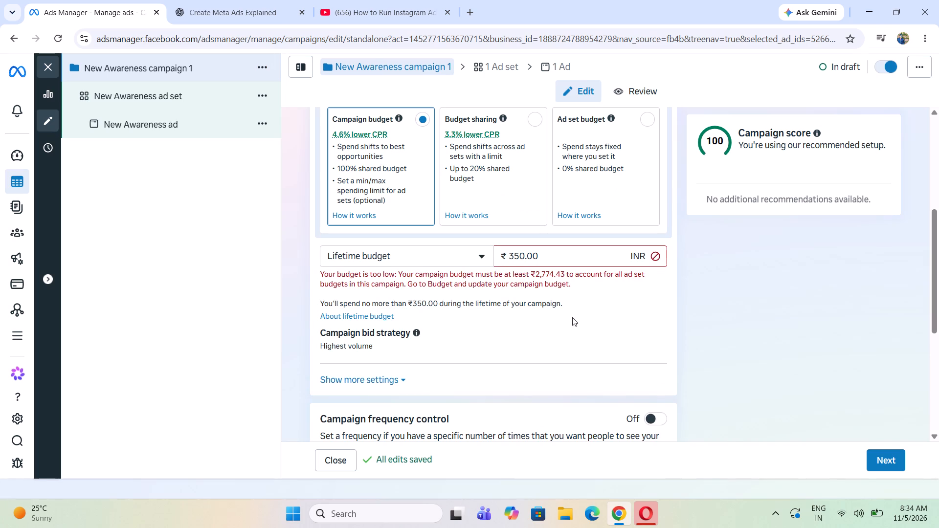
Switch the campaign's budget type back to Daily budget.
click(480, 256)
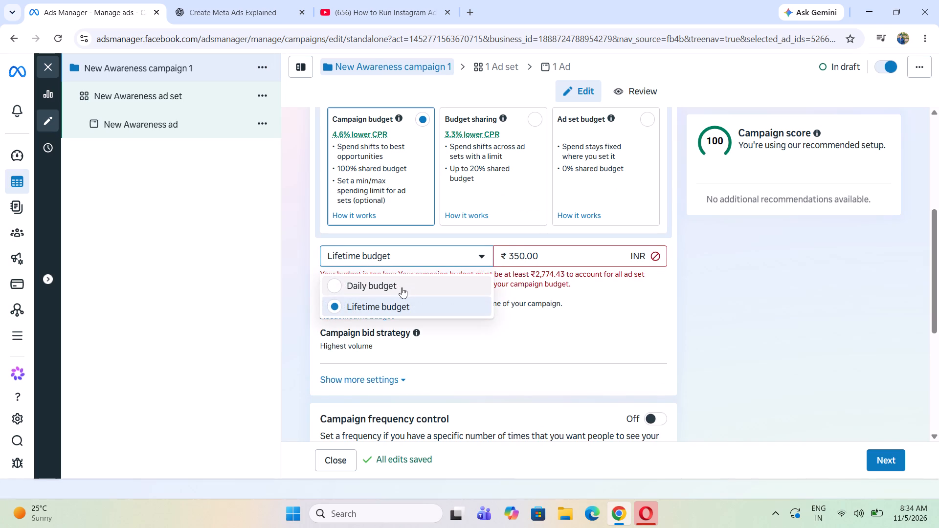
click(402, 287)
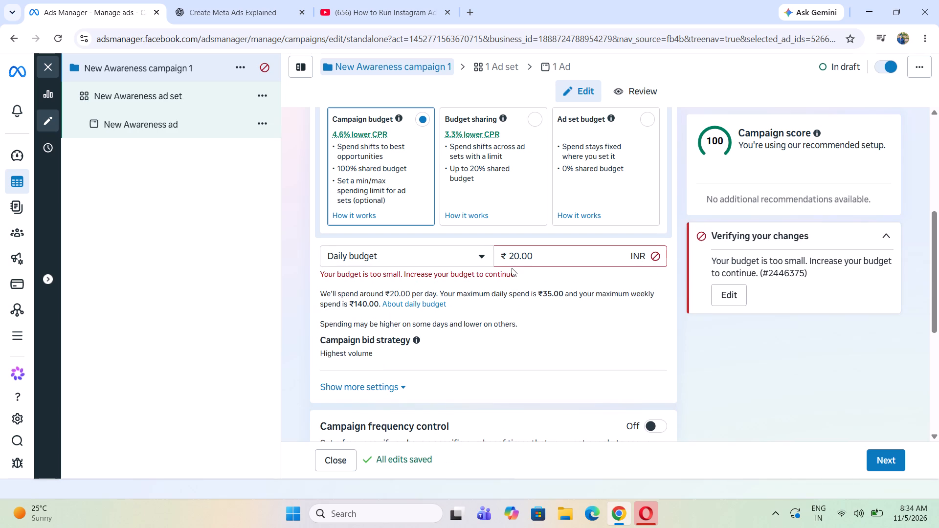
Turn on Campaign frequency control for the Awareness campaign.
scroll(529, 283, down, 2)
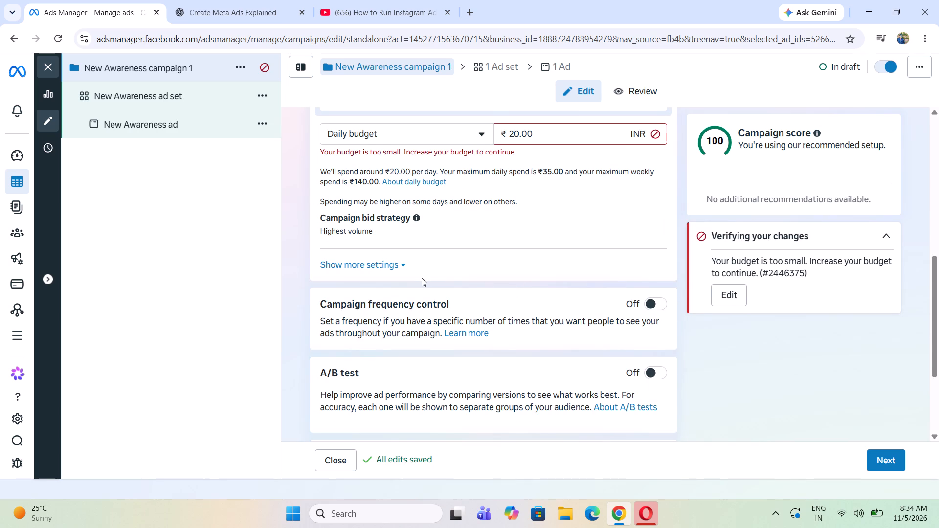
scroll(444, 266, down, 1)
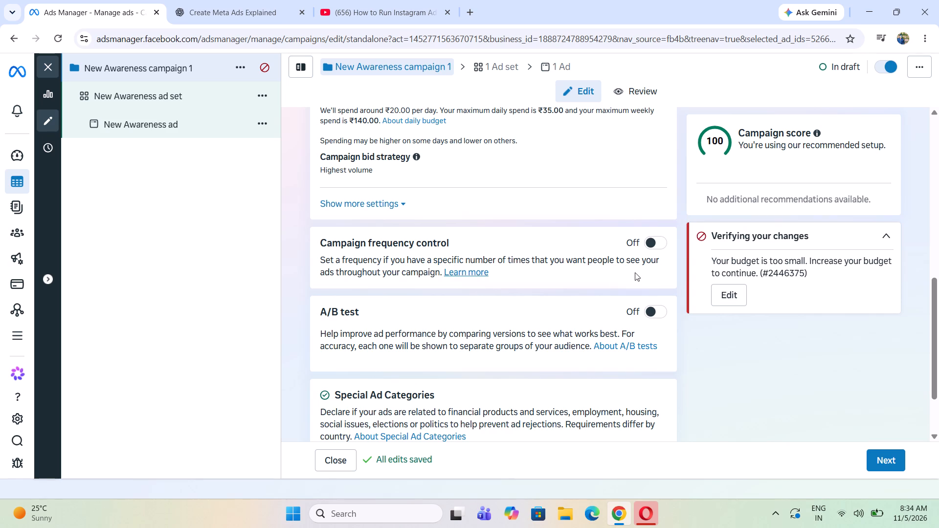
click(656, 244)
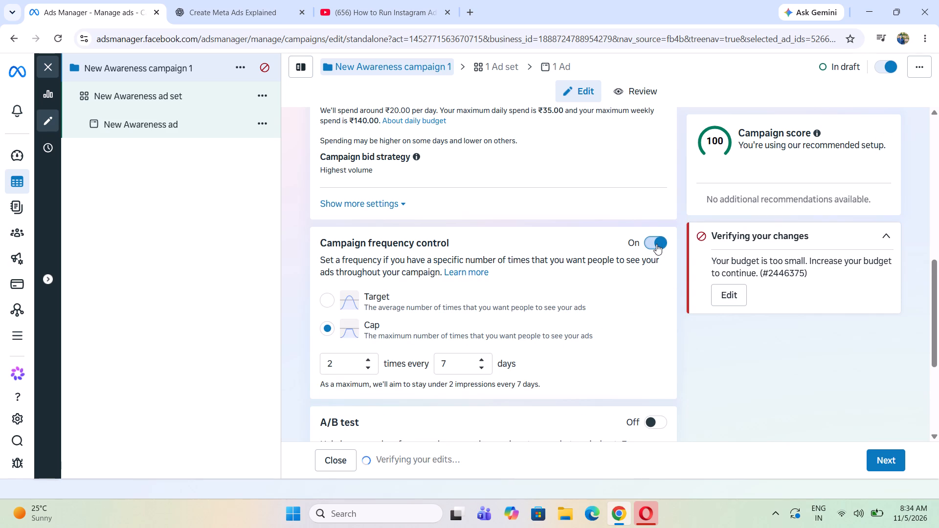
Turn off Campaign frequency control for the Awareness campaign.
click(656, 244)
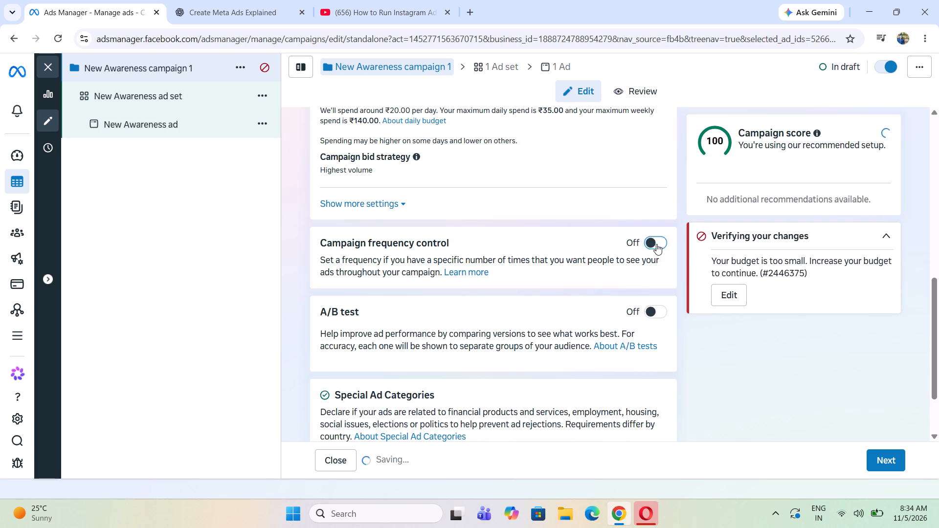
Review the remaining campaign settings, including the A/B test section and the available Special Ad Categories.
scroll(655, 244, down, 2)
scroll(598, 344, down, 1)
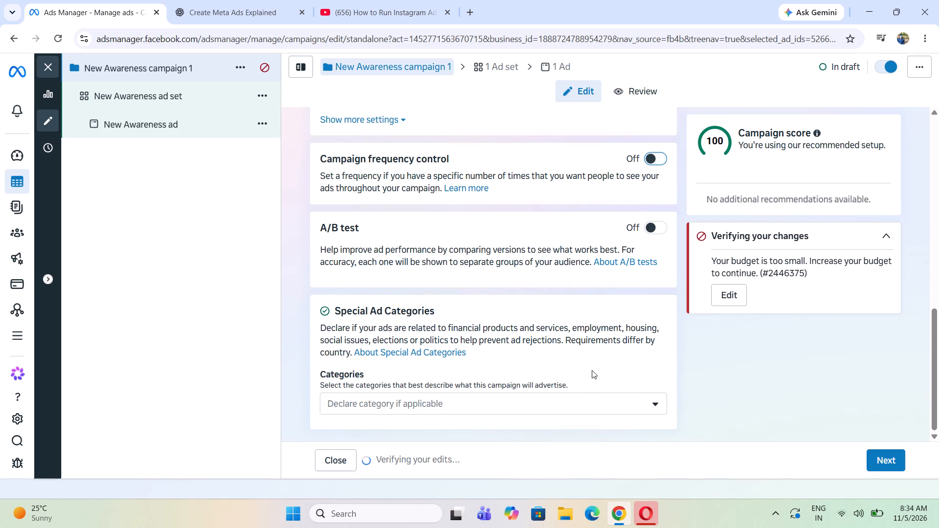
scroll(591, 372, down, 1)
click(577, 405)
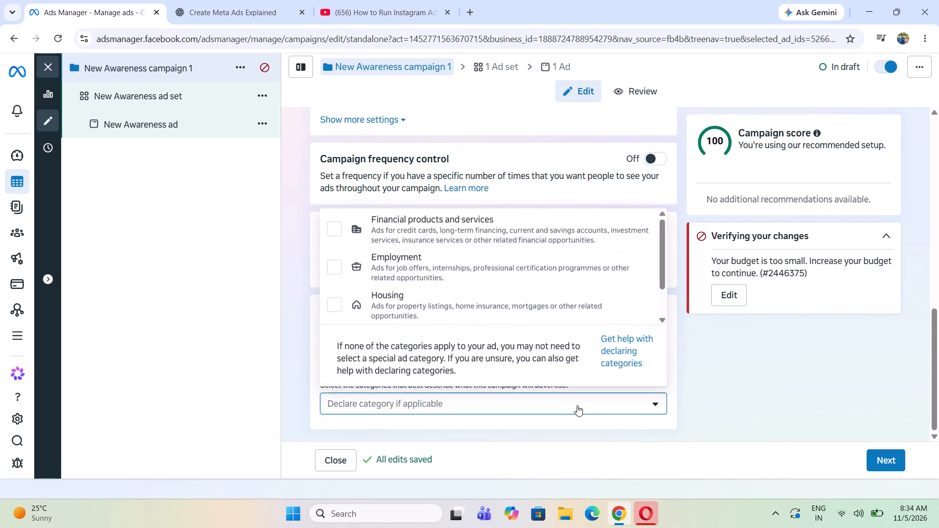
click(577, 405)
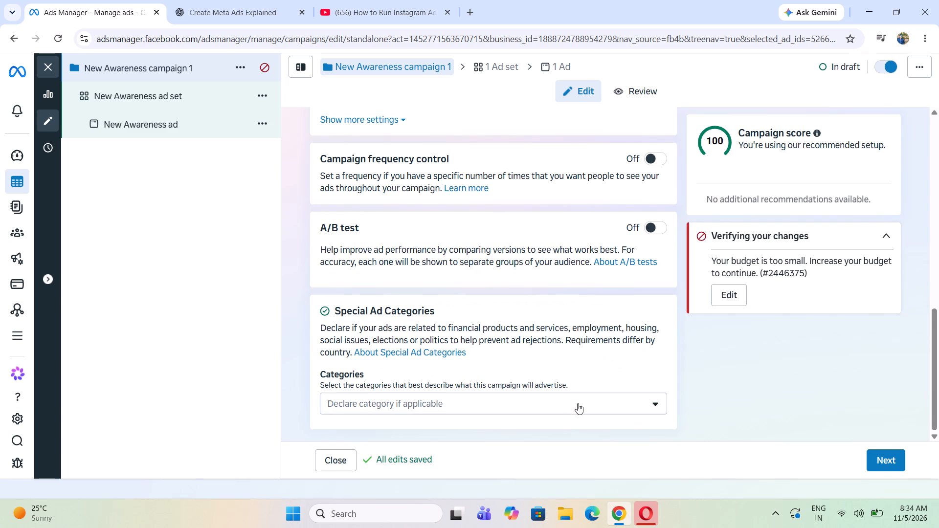
scroll(578, 403, down, 3)
scroll(536, 357, up, 9)
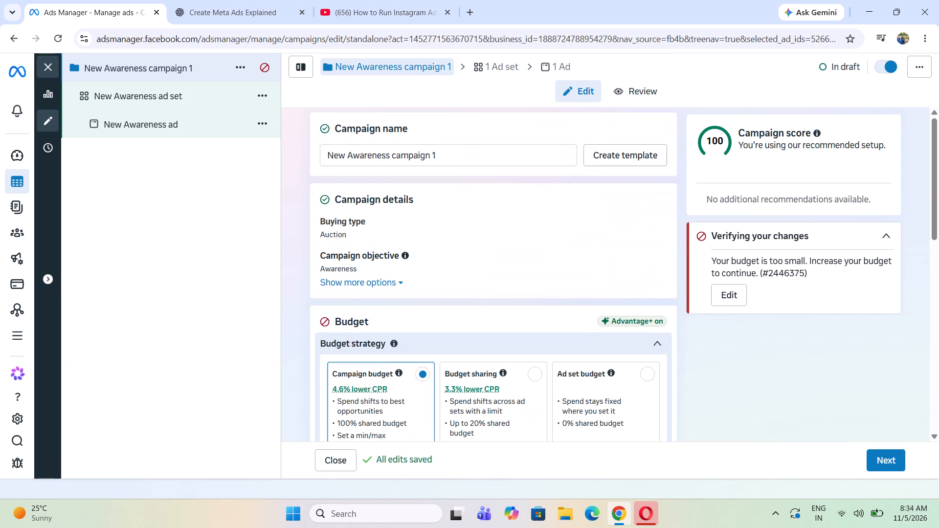
scroll(535, 353, up, 3)
scroll(414, 196, down, 12)
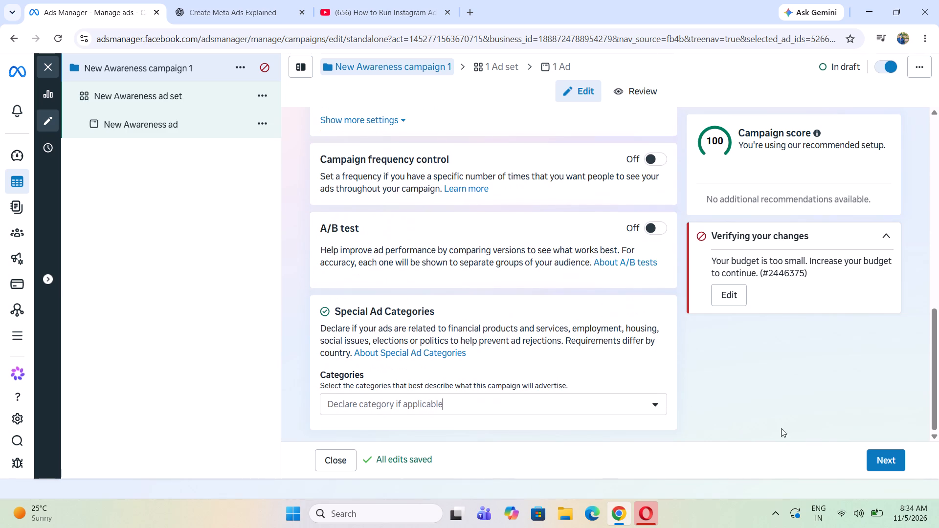
Advance from the campaign settings to the New Awareness ad set settings.
click(893, 464)
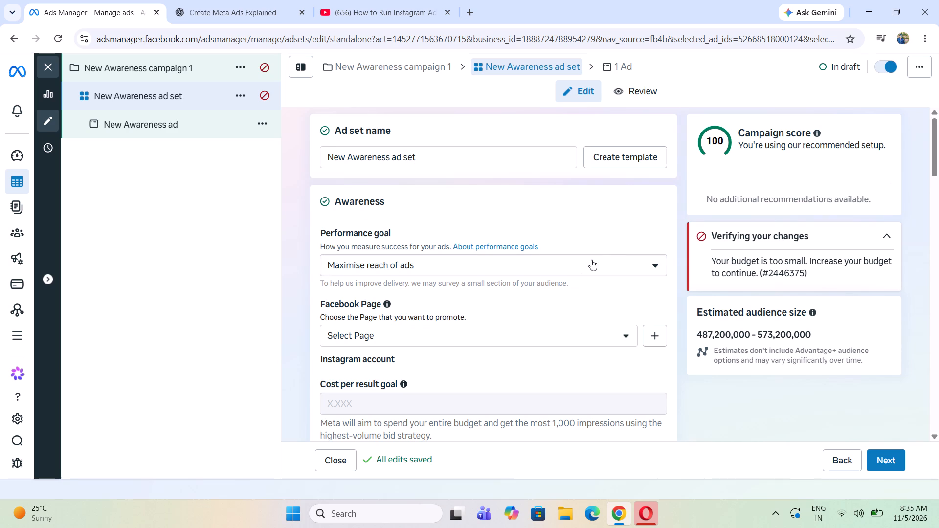
Examine the performance goals available for the Awareness ad set.
click(652, 269)
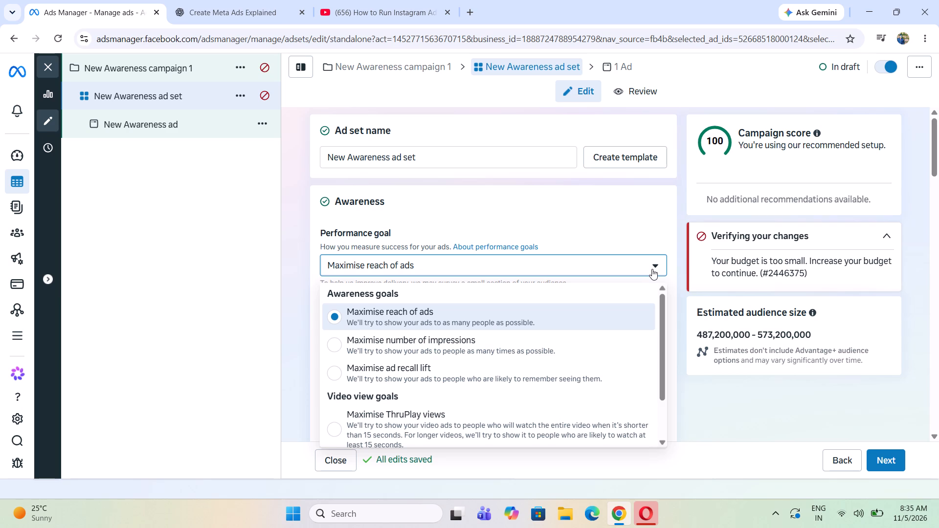
click(652, 269)
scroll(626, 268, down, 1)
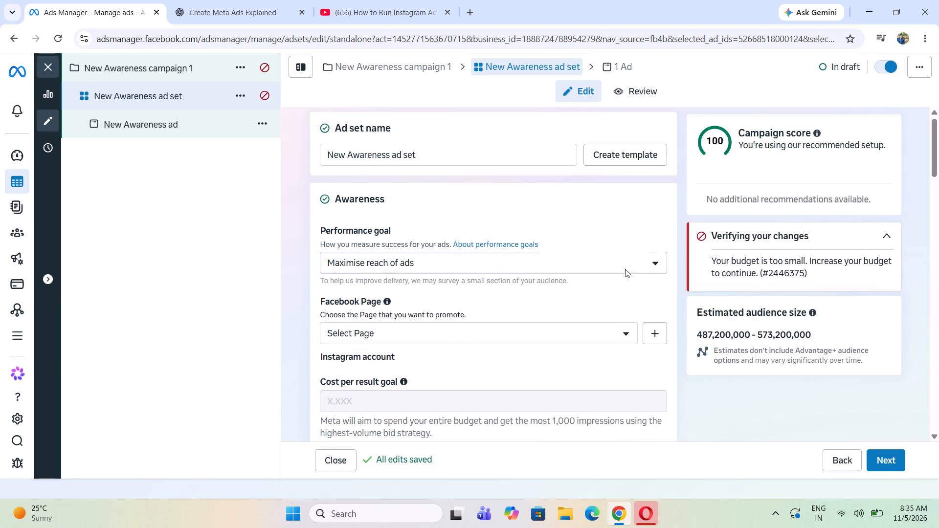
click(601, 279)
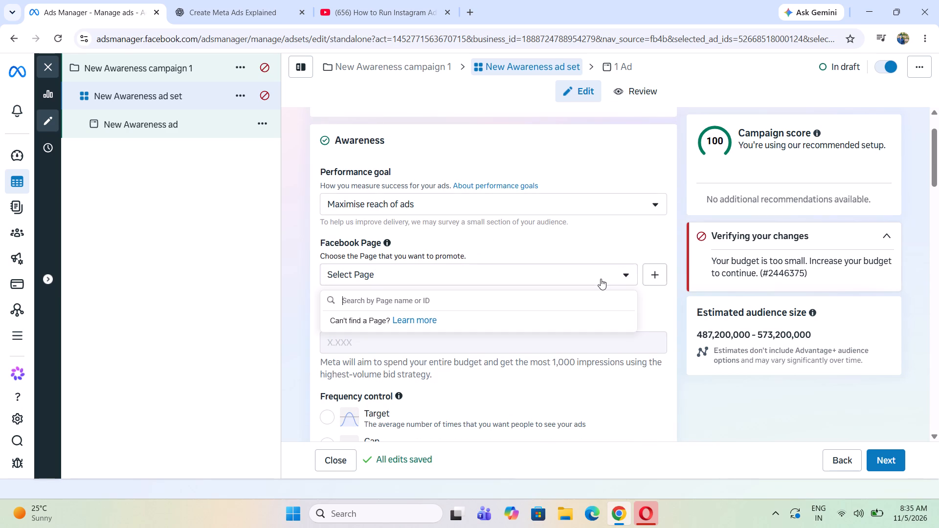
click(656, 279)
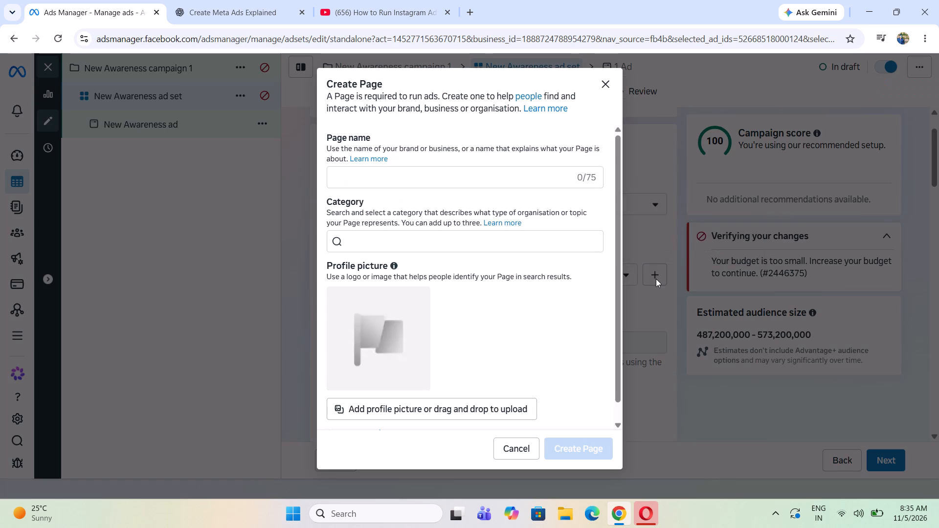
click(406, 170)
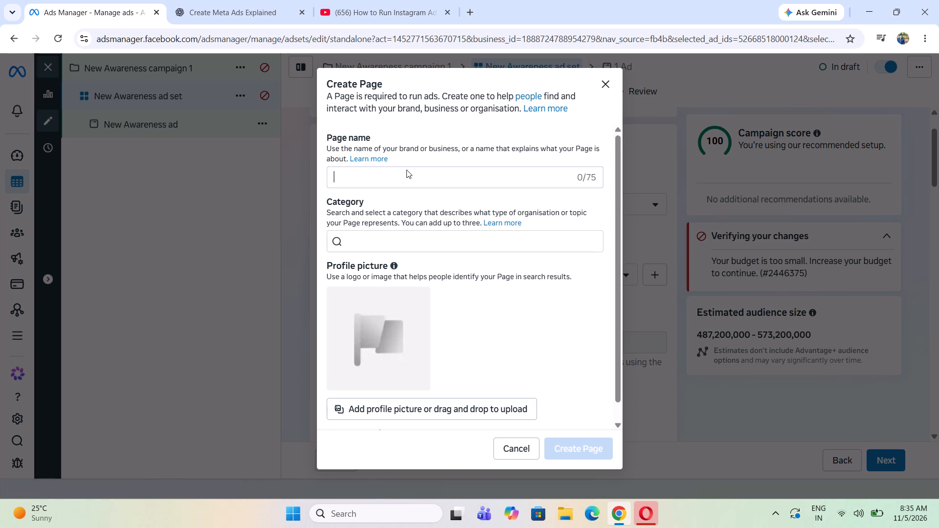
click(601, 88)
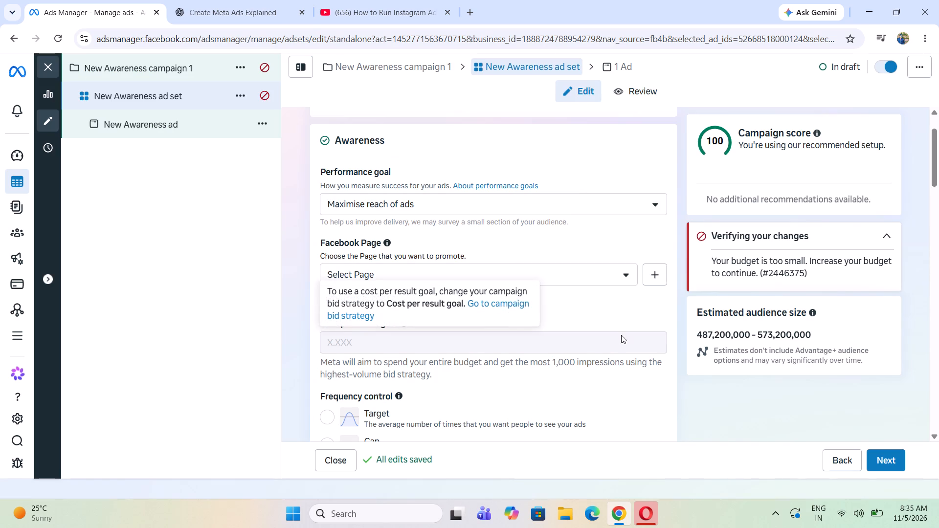
Review the ad set's settings, from frequency control and dynamic creative through budget, schedule, audience and placements.
scroll(612, 355, down, 3)
scroll(545, 371, down, 3)
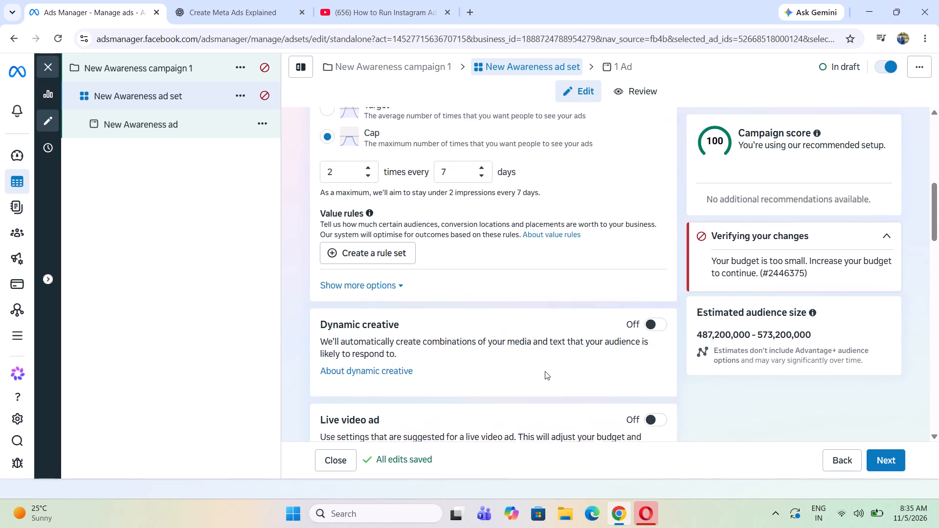
scroll(545, 371, down, 1)
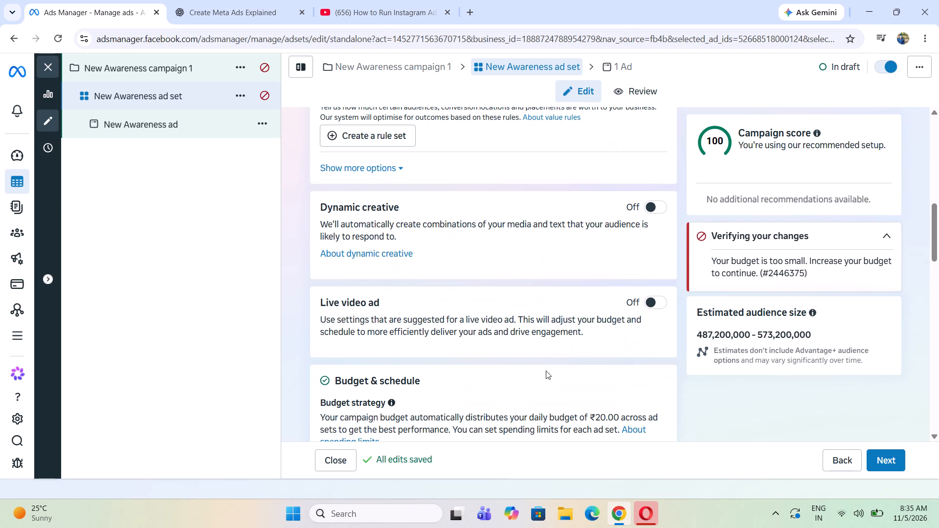
scroll(569, 352, down, 2)
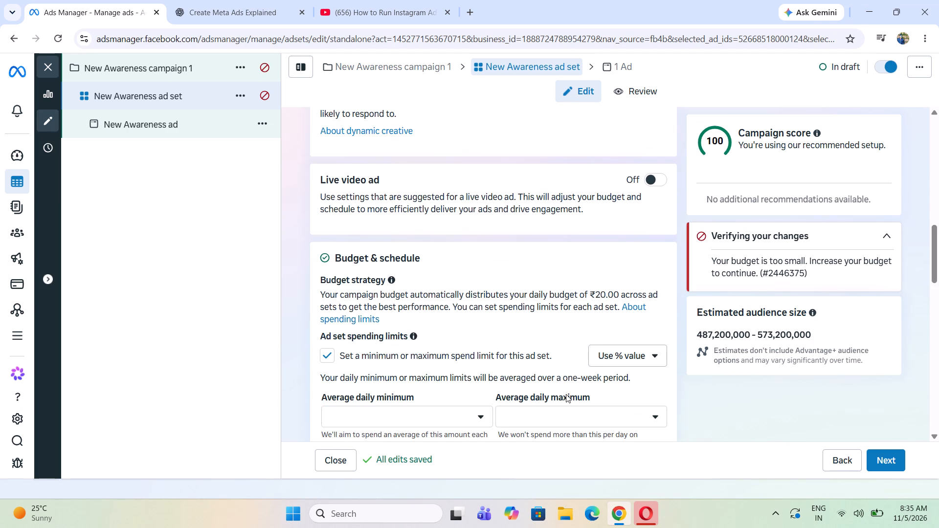
scroll(571, 378, down, 2)
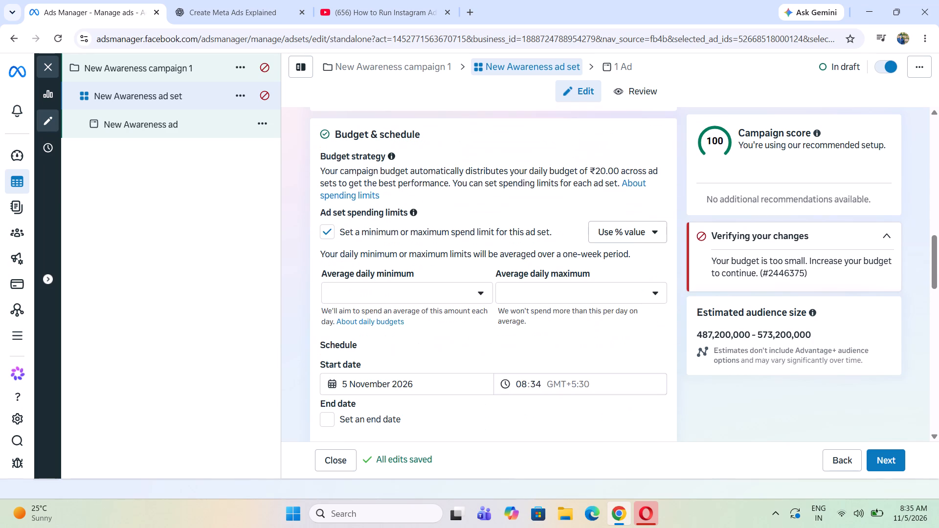
scroll(569, 378, down, 14)
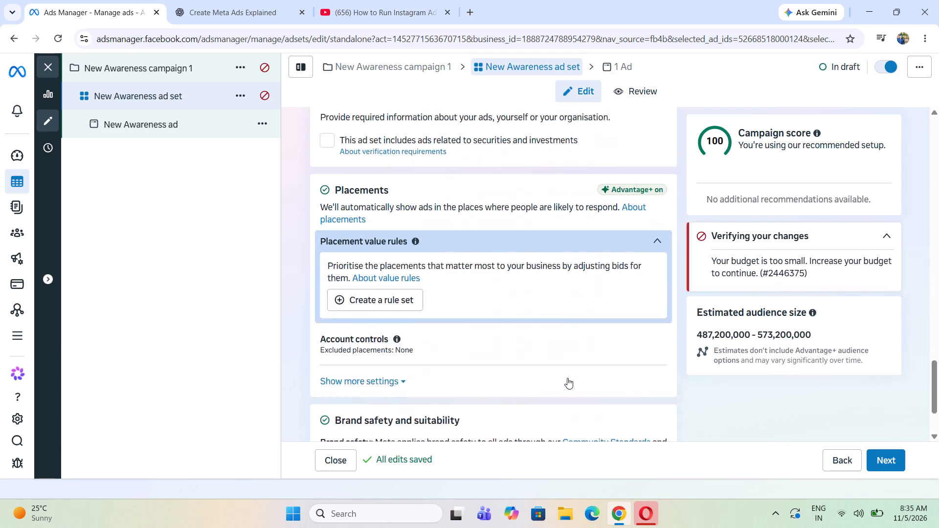
scroll(567, 378, down, 14)
scroll(556, 373, up, 13)
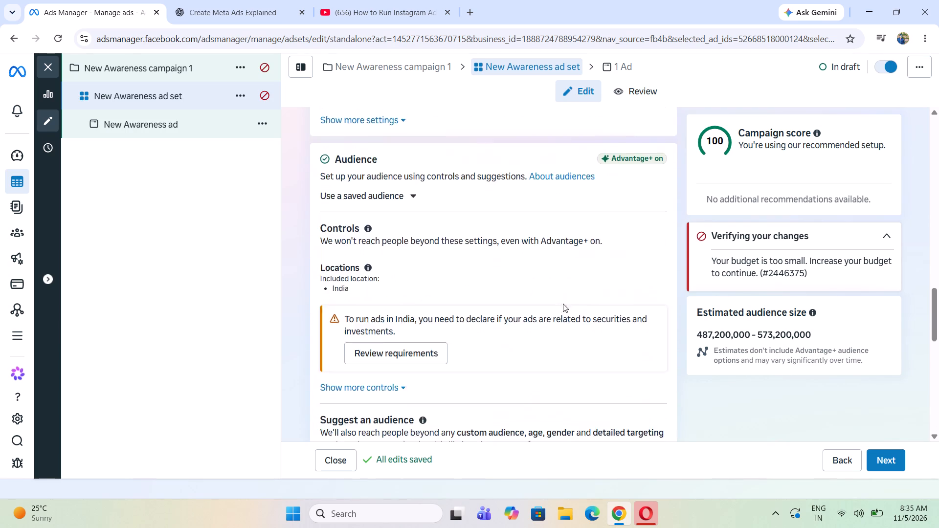
scroll(563, 304, up, 16)
scroll(566, 296, up, 7)
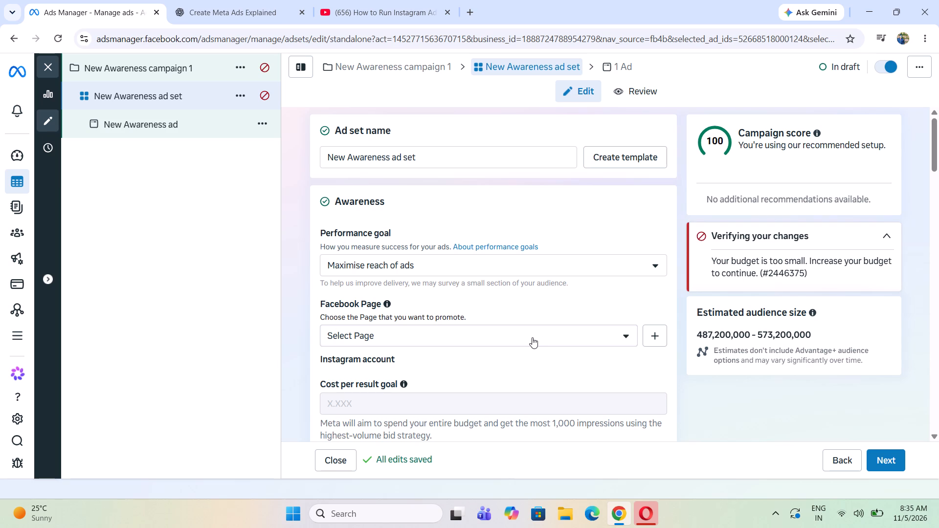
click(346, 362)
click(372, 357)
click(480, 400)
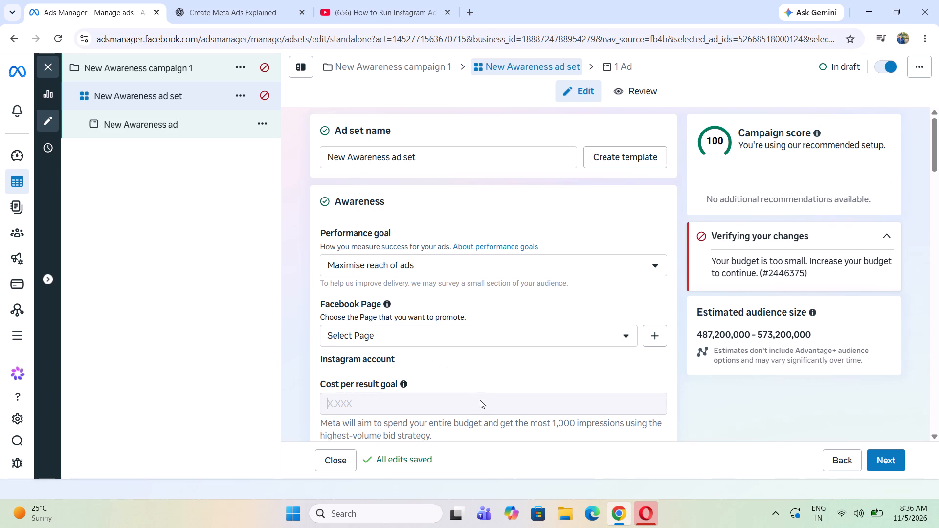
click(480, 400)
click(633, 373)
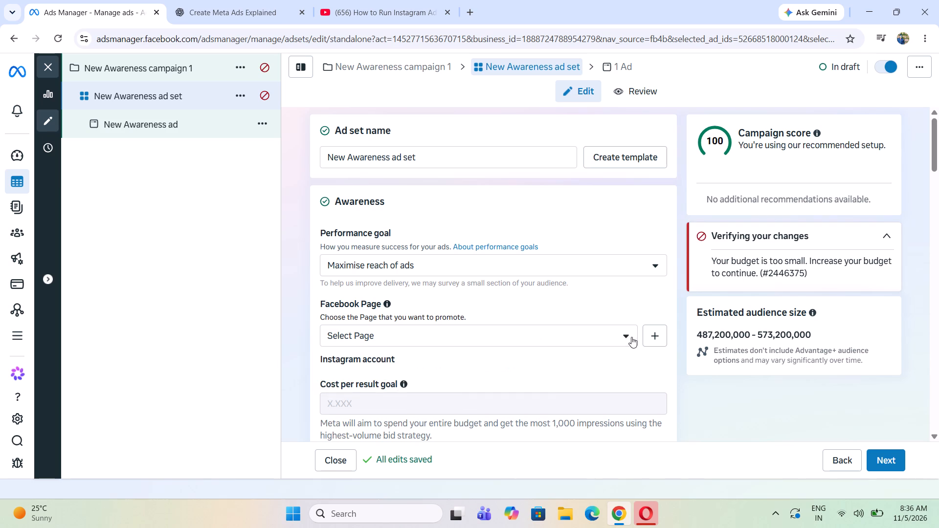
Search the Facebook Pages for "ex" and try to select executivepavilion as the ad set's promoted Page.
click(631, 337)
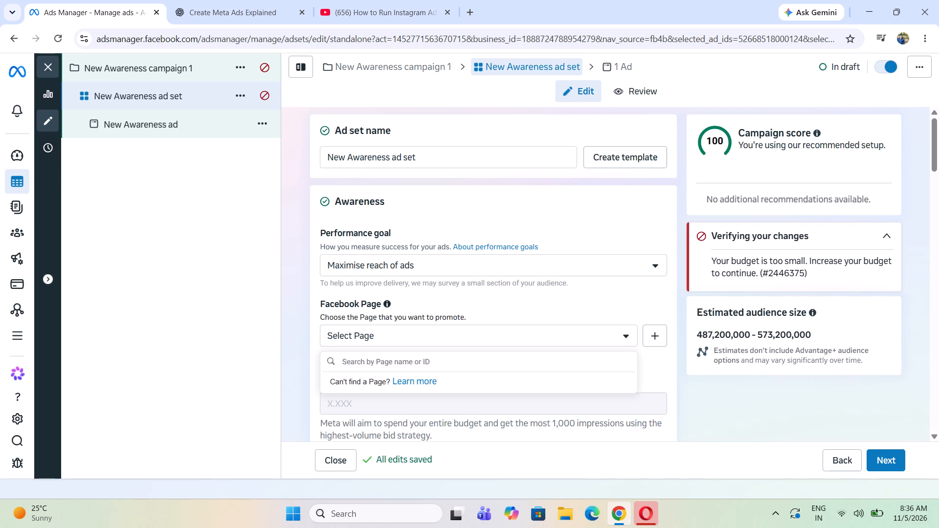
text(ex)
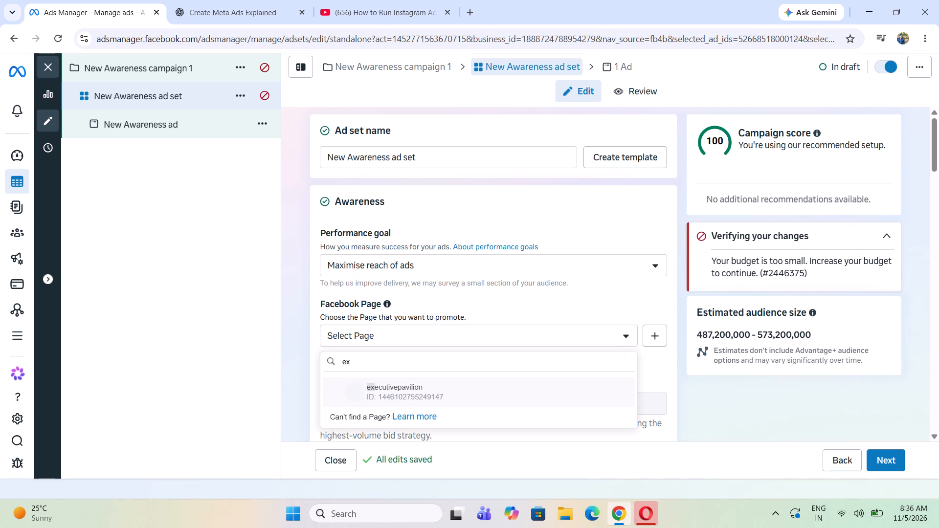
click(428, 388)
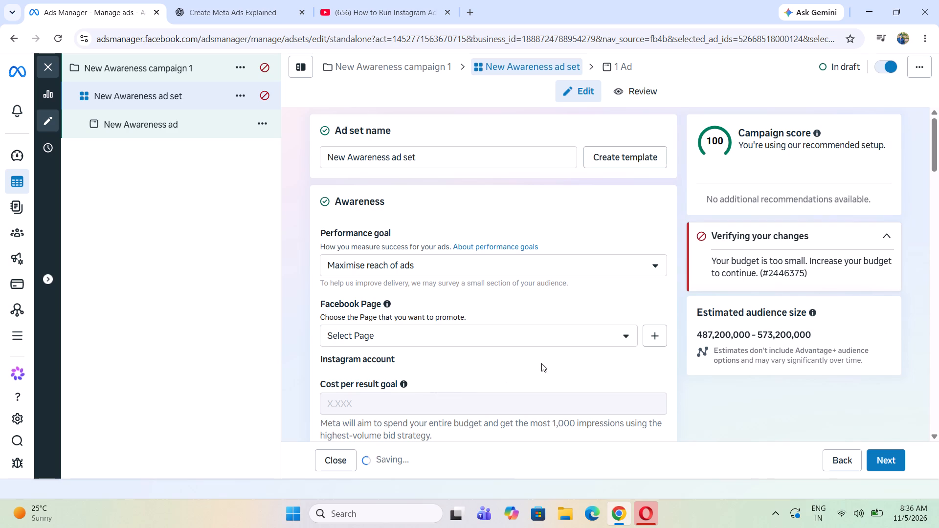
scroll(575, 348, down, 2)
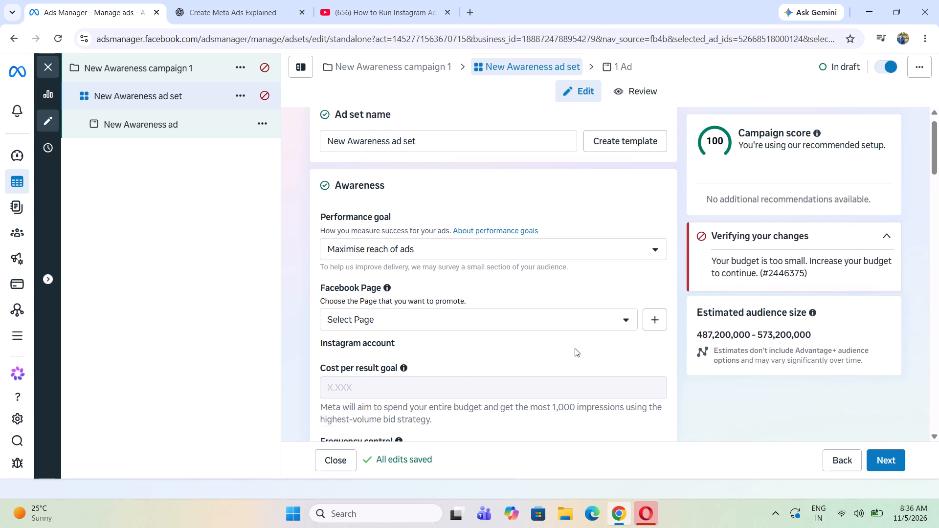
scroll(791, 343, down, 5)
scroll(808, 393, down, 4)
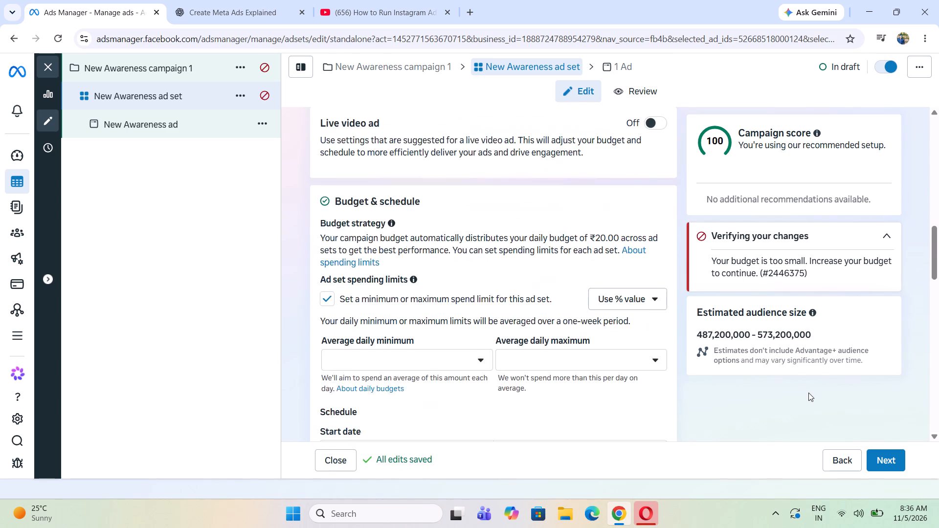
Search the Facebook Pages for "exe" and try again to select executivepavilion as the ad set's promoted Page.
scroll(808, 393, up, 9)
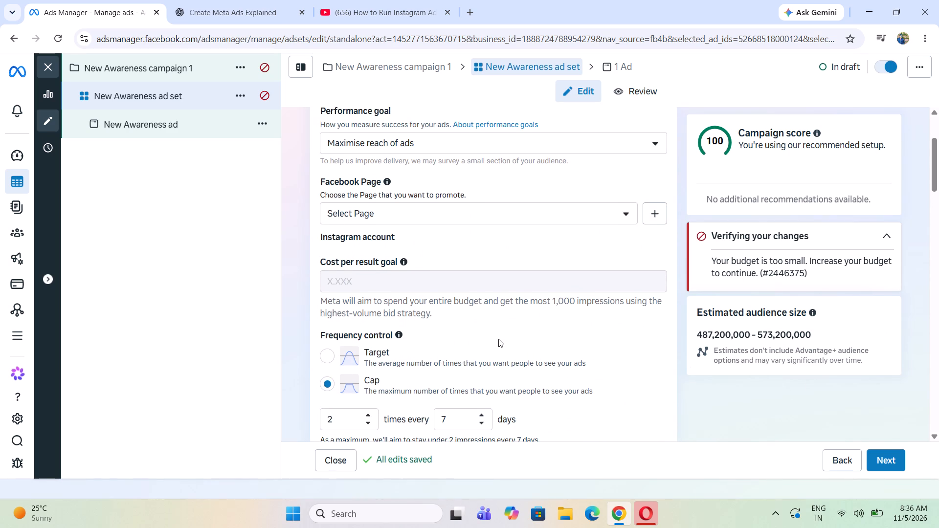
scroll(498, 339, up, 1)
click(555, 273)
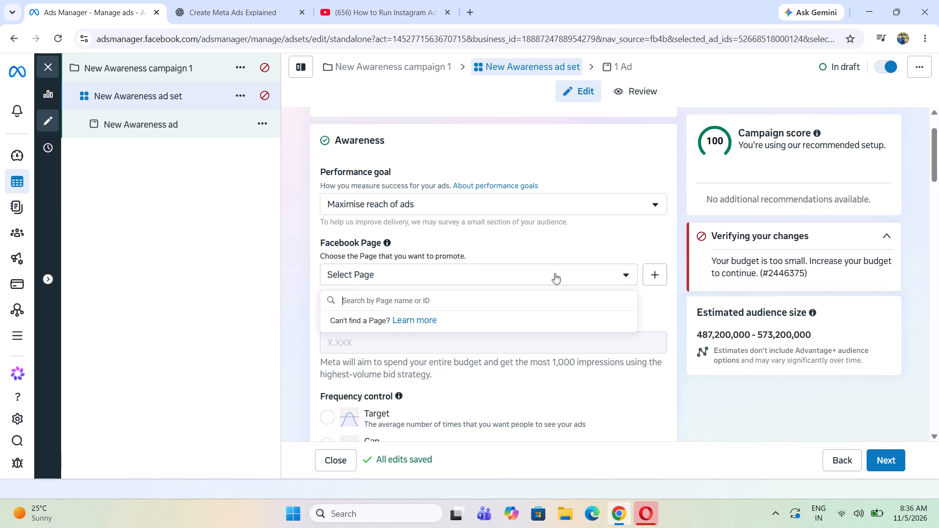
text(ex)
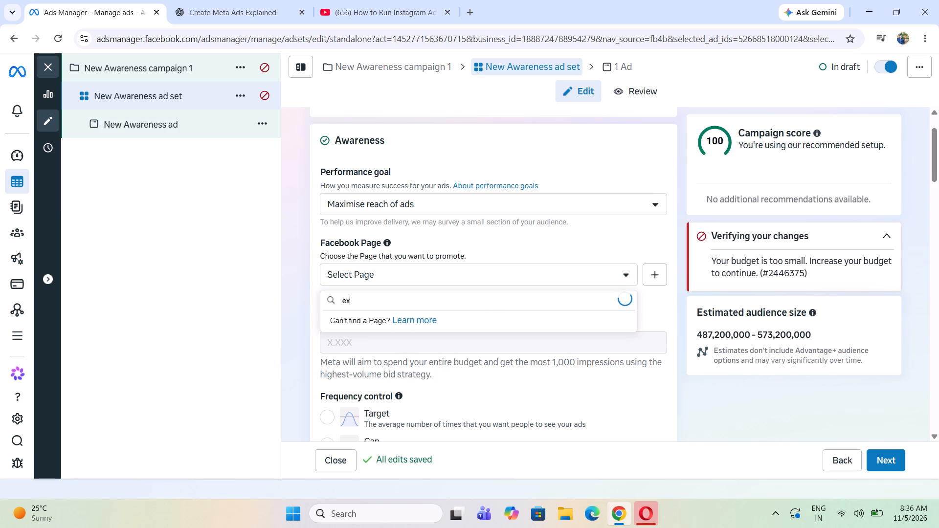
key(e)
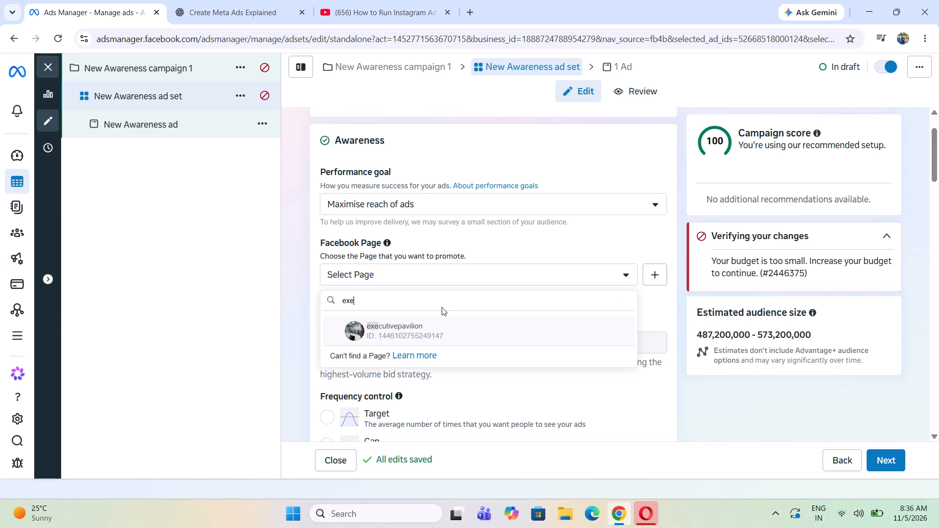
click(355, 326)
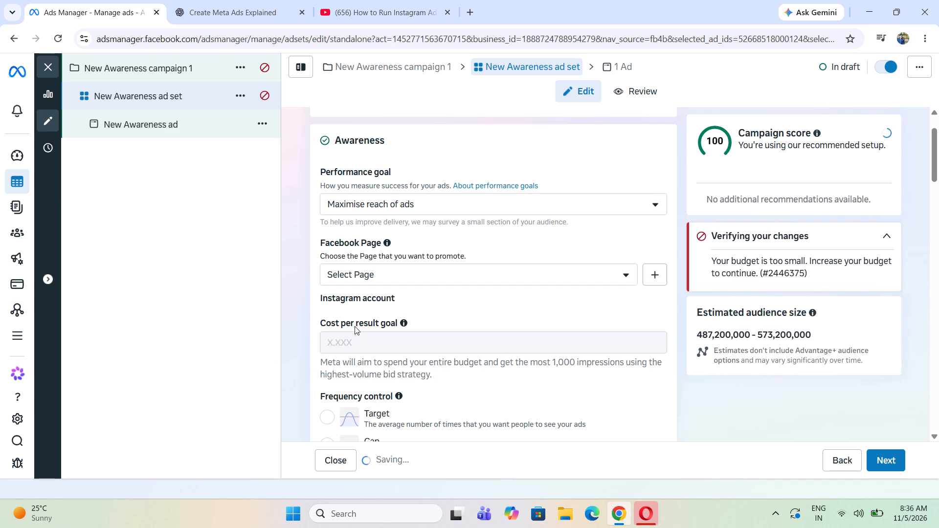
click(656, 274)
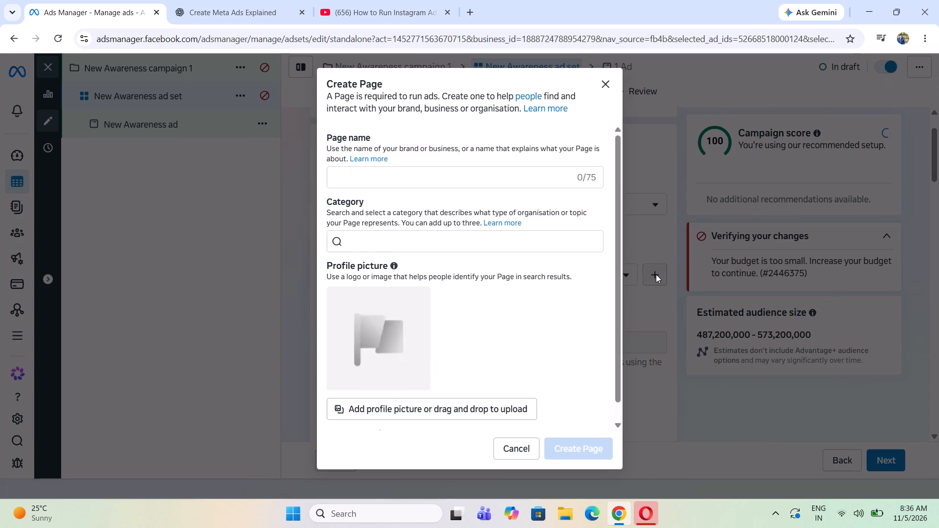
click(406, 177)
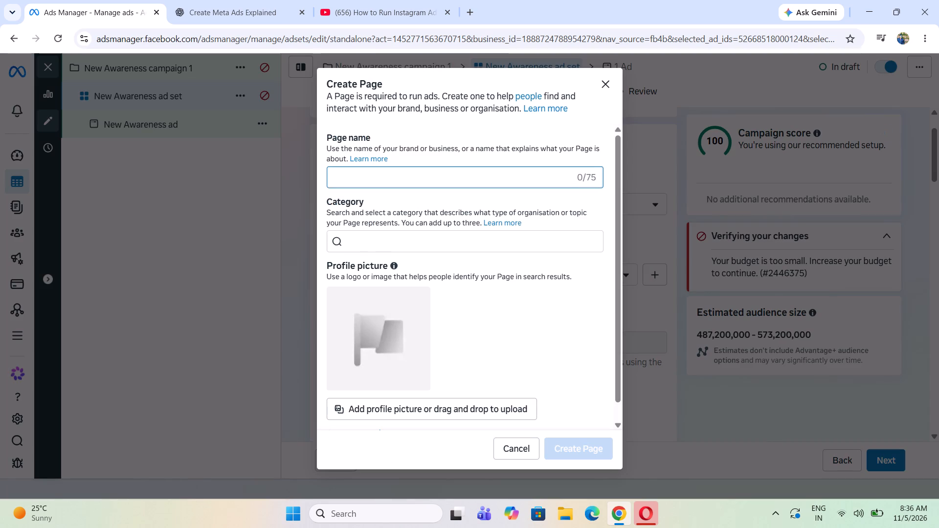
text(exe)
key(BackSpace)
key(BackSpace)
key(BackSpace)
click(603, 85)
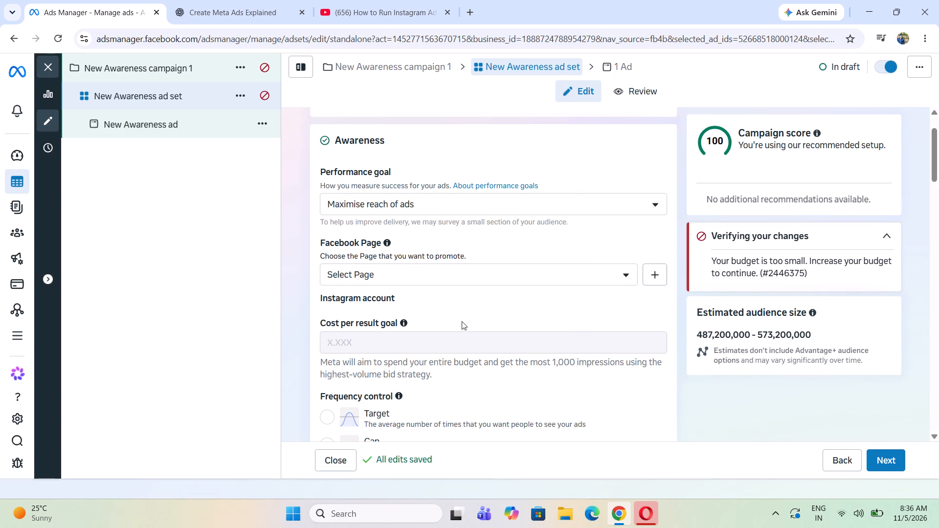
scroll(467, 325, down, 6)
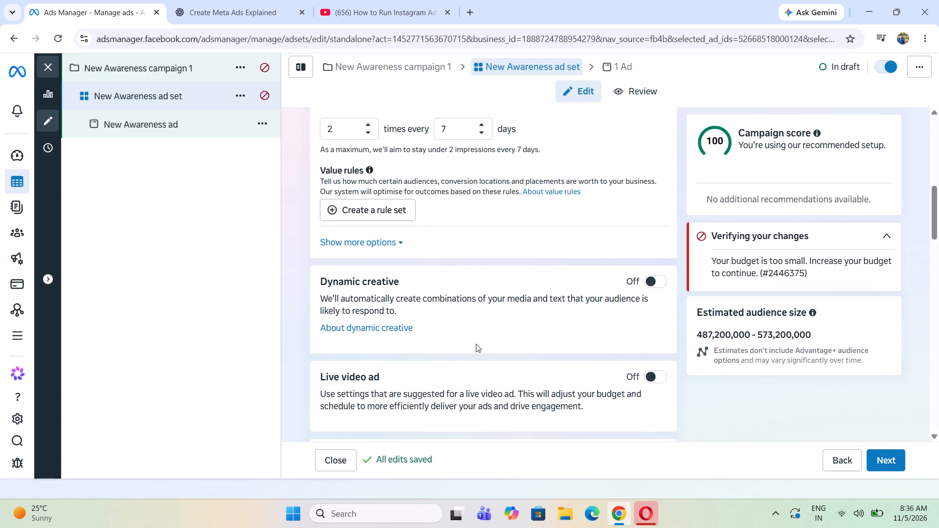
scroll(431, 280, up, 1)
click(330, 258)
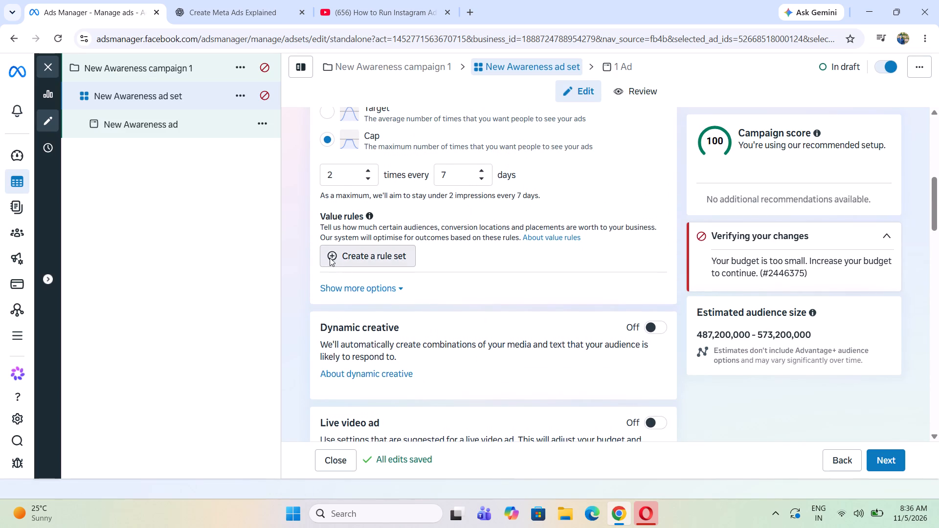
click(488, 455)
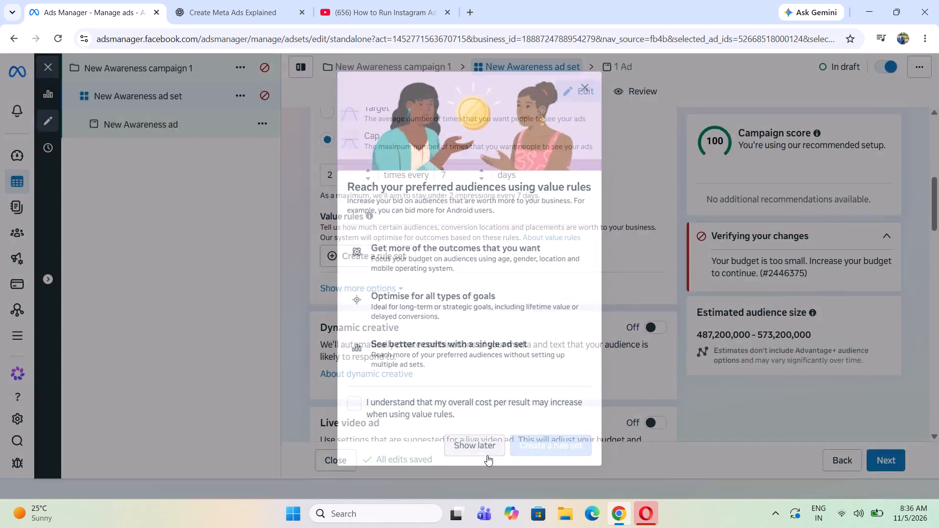
Review the ad set's settings again, from audience controls and budget and schedule back to the performance goal and ad set name.
scroll(543, 381, up, 1)
scroll(543, 381, down, 17)
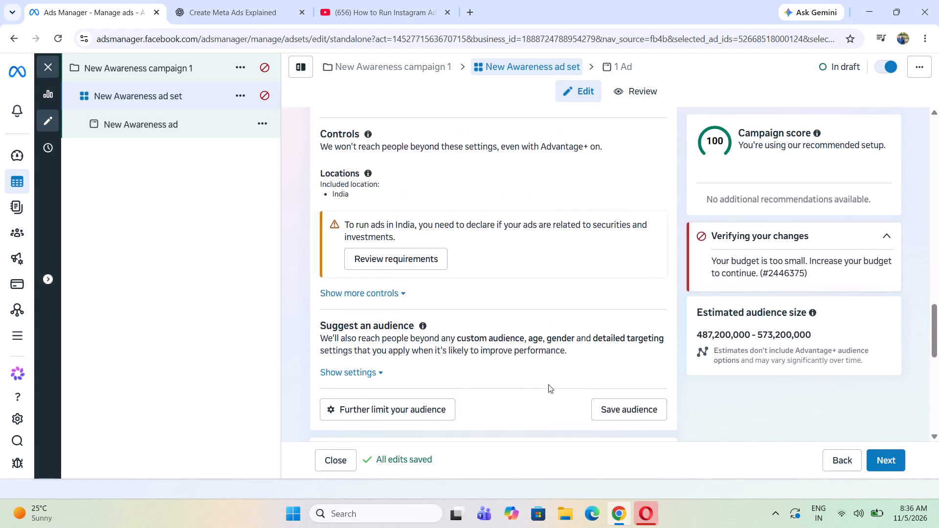
scroll(548, 384, down, 18)
scroll(575, 329, up, 10)
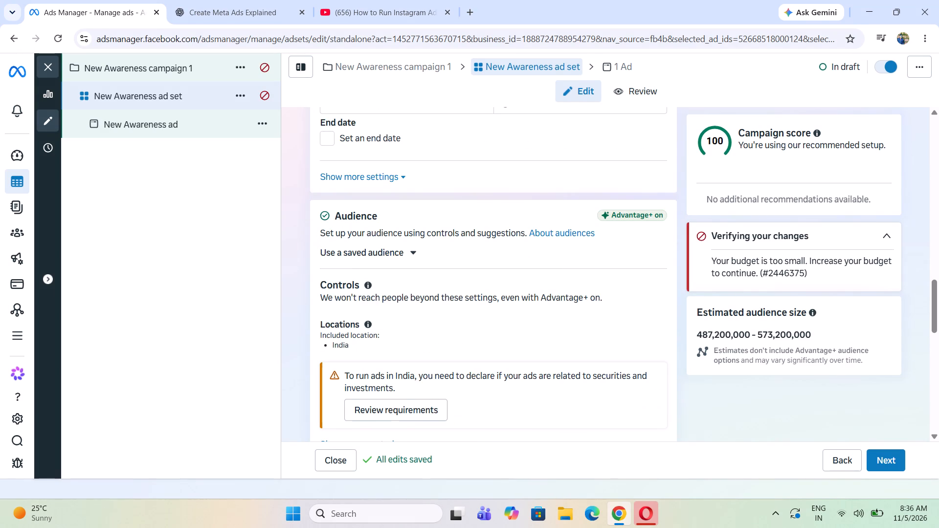
scroll(397, 232, up, 3)
scroll(607, 255, up, 1)
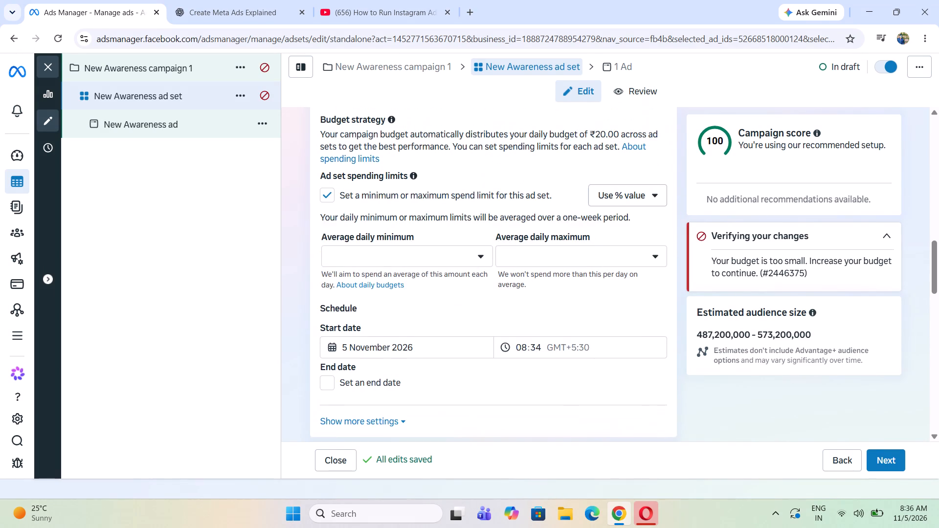
scroll(502, 303, up, 2)
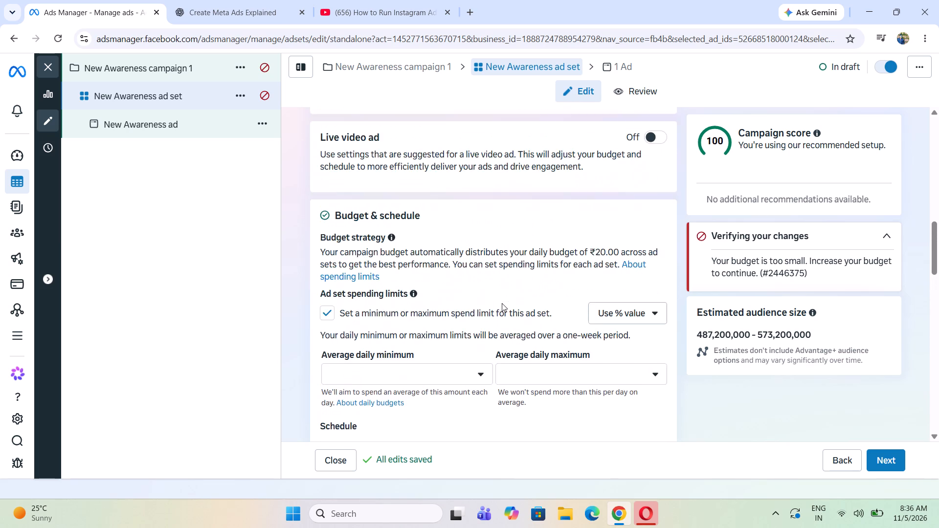
scroll(502, 303, up, 8)
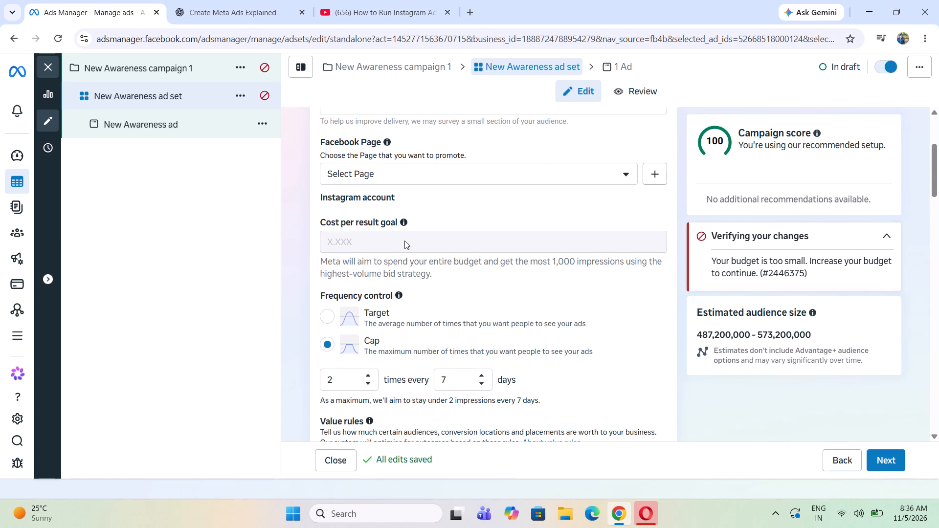
scroll(438, 266, up, 2)
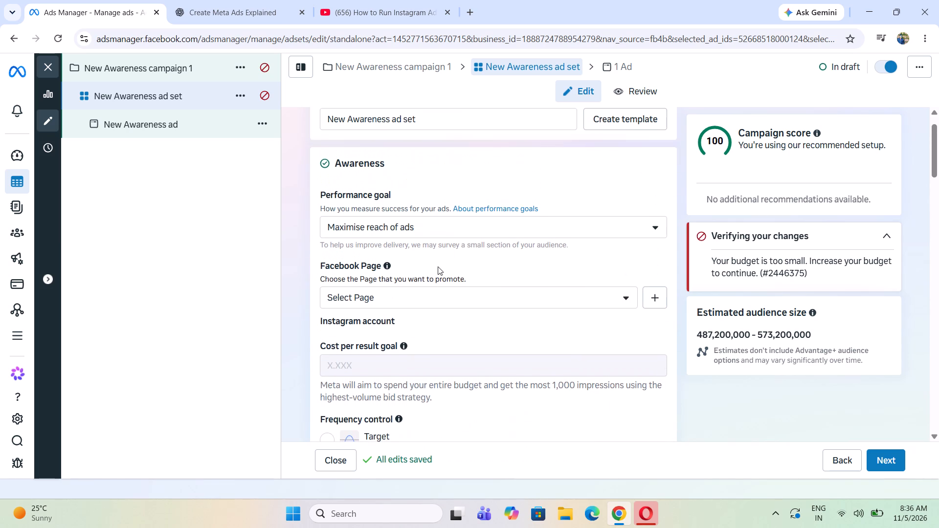
scroll(438, 266, up, 4)
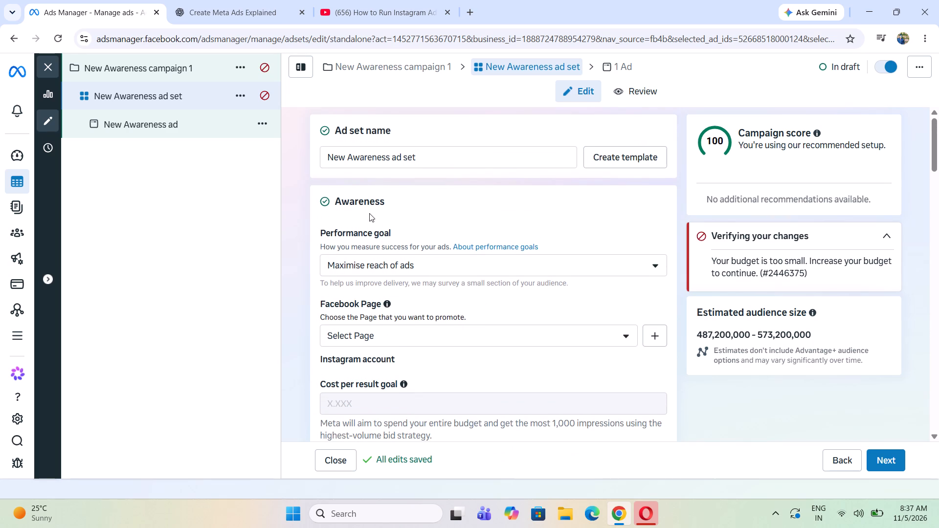
scroll(462, 194, up, 3)
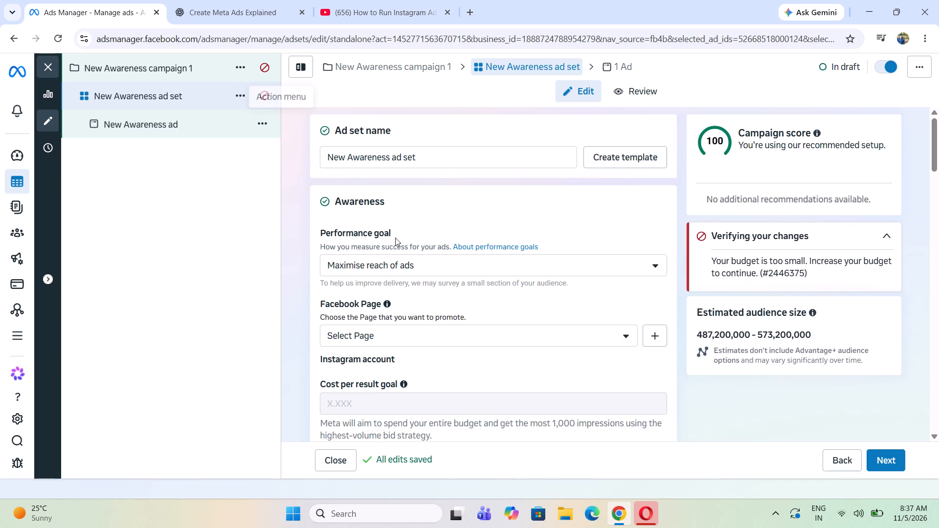
Check the Facebook Page choices and examine the form for creating a new Page, closing it without creating one.
scroll(454, 258, down, 1)
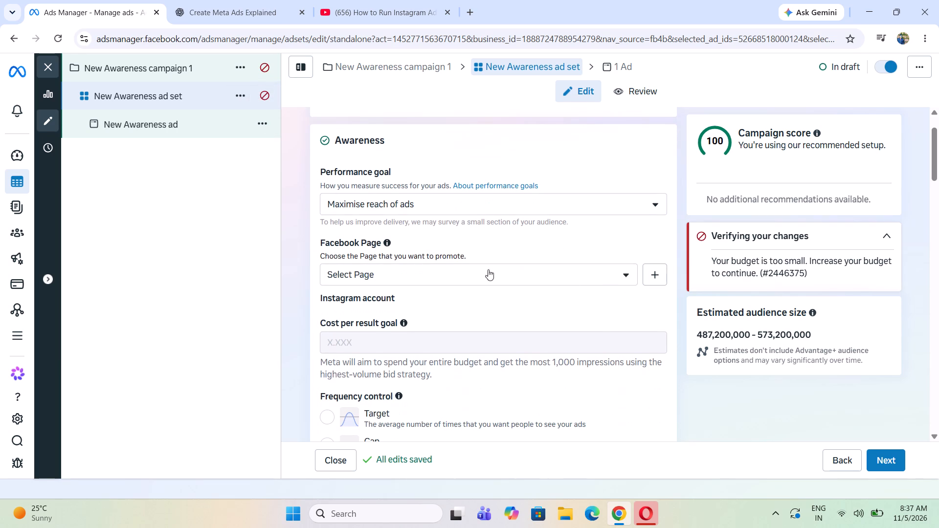
click(626, 276)
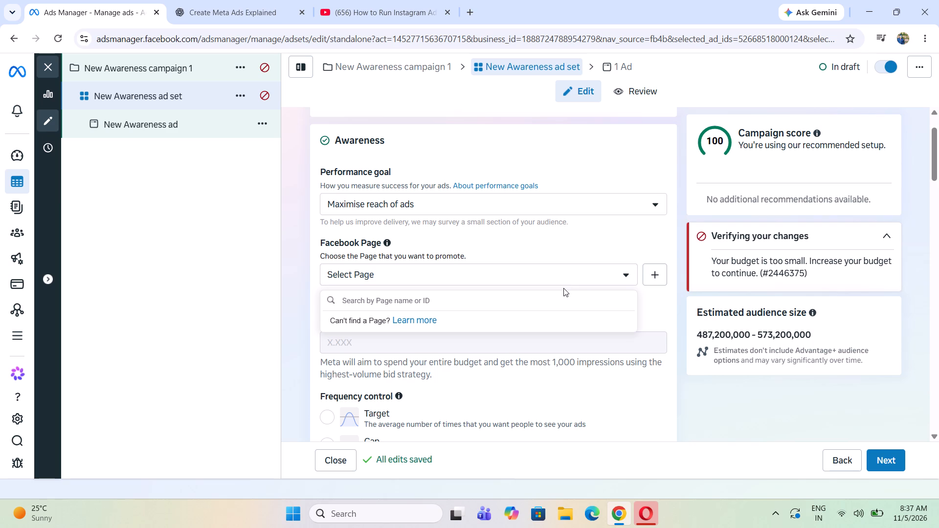
click(657, 274)
scroll(466, 268, down, 2)
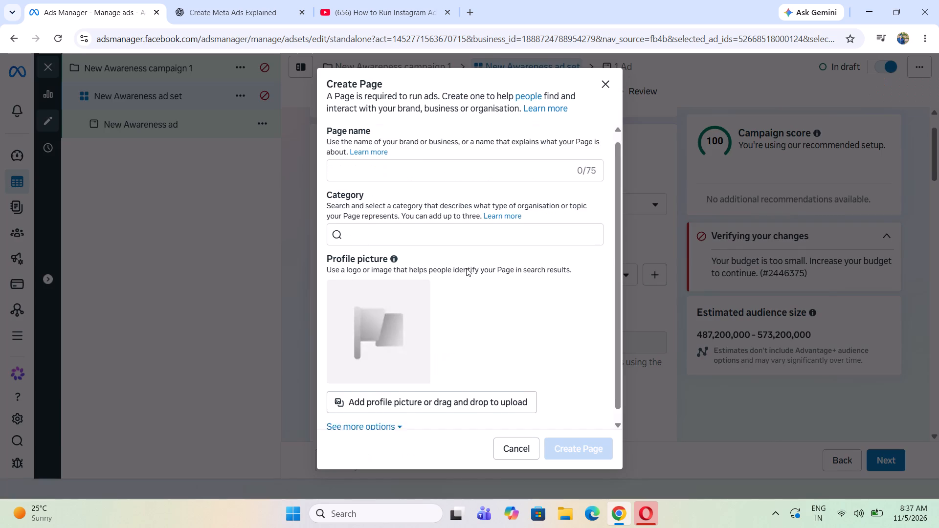
scroll(466, 268, down, 5)
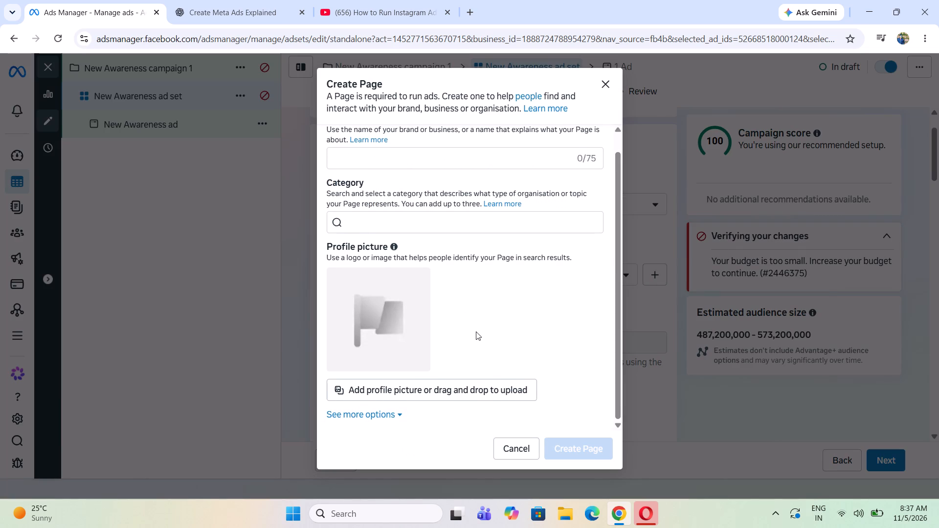
scroll(476, 331, up, 4)
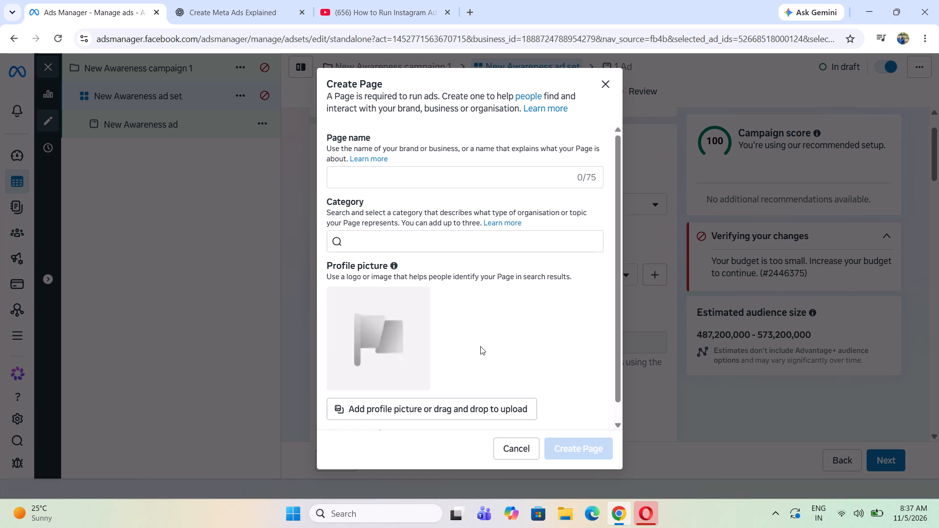
click(603, 80)
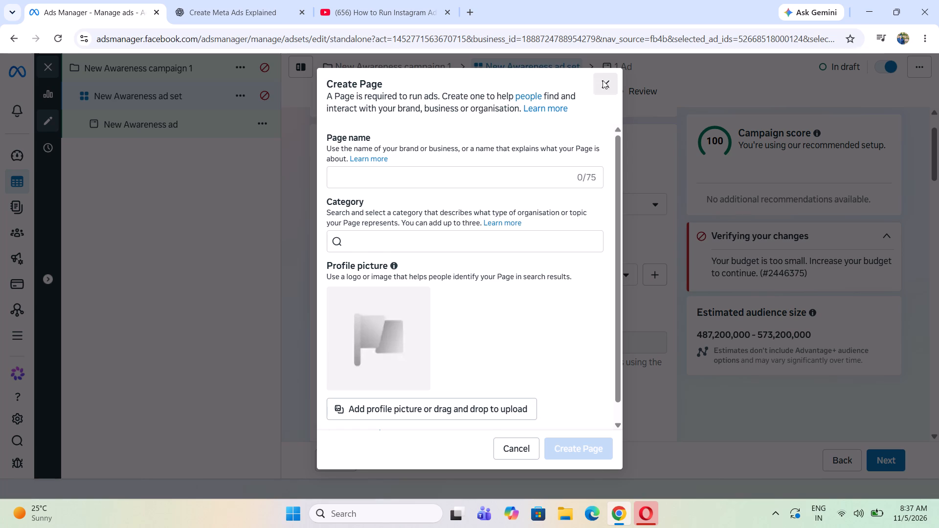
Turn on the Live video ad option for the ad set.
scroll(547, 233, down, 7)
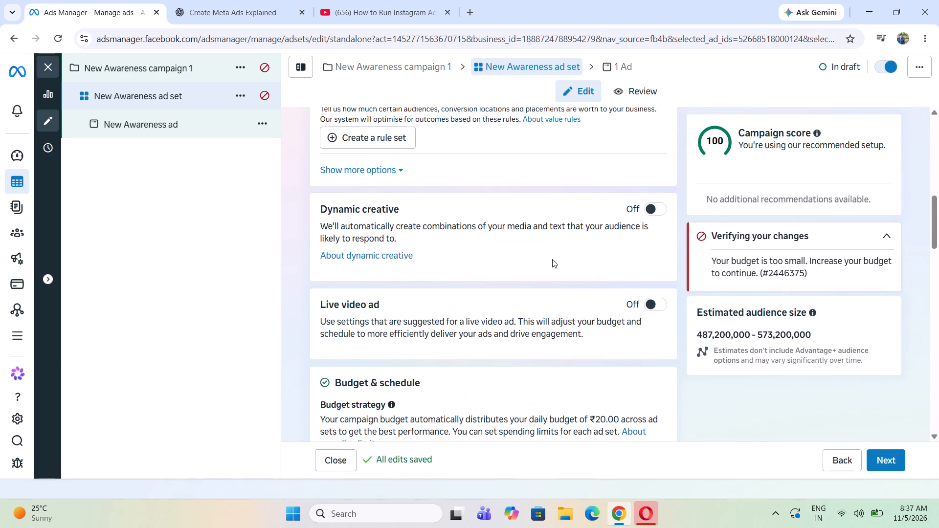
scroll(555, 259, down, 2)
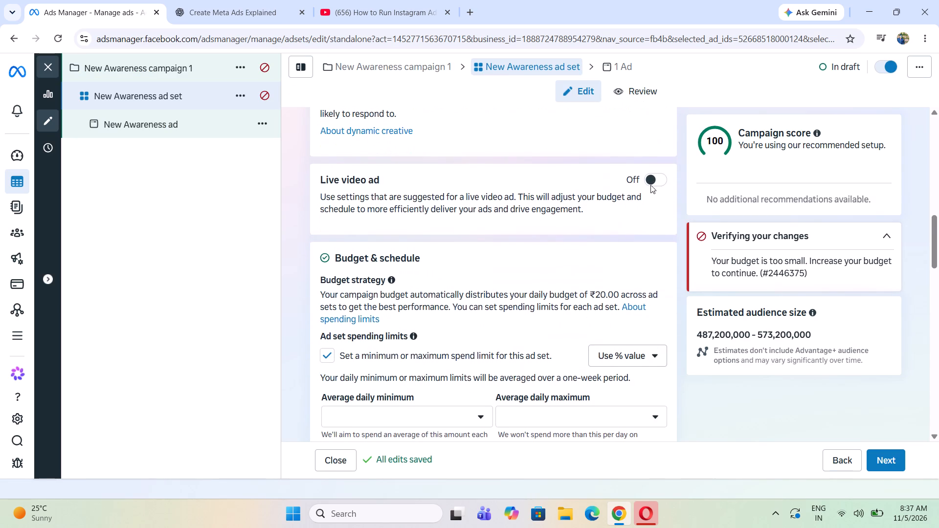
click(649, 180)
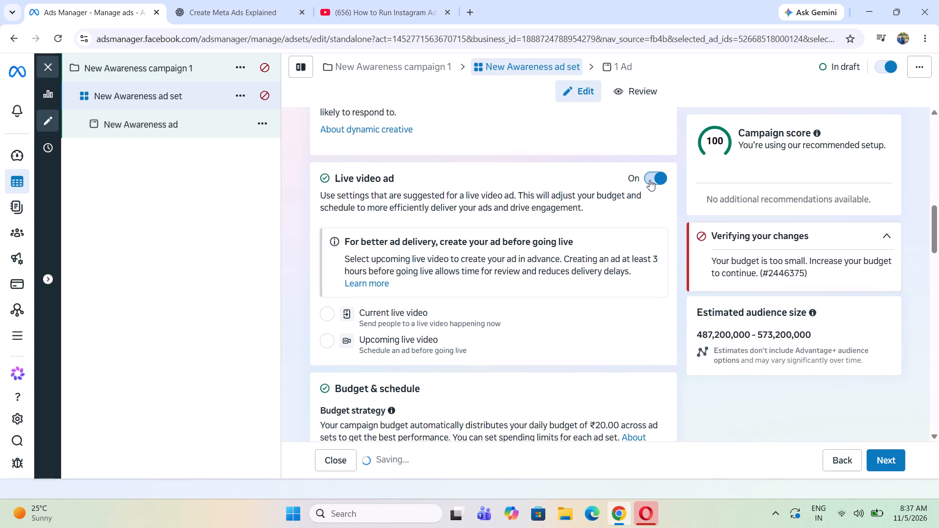
Review the ad set's budget and schedule, audience, policy requirements and placements with the live video option on.
scroll(635, 215, down, 4)
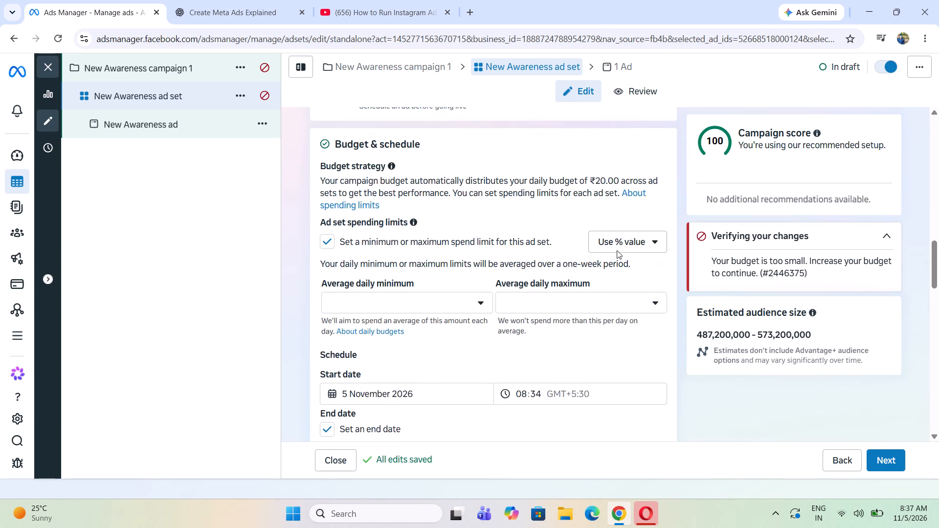
scroll(592, 265, down, 11)
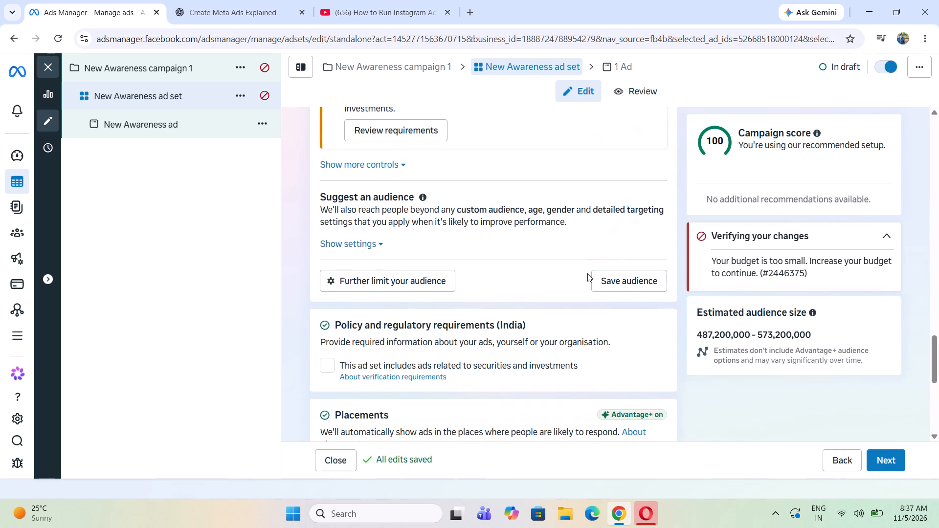
scroll(586, 277, down, 3)
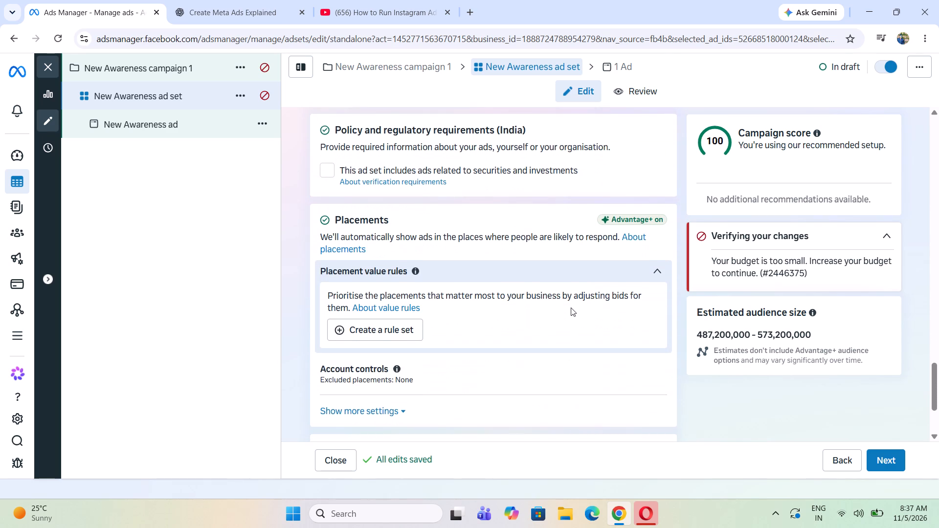
scroll(571, 308, down, 14)
scroll(571, 313, up, 14)
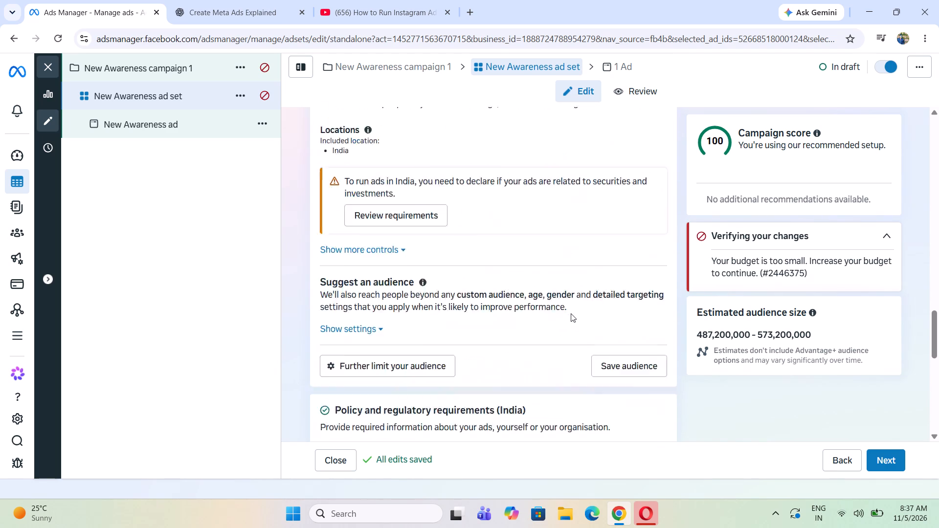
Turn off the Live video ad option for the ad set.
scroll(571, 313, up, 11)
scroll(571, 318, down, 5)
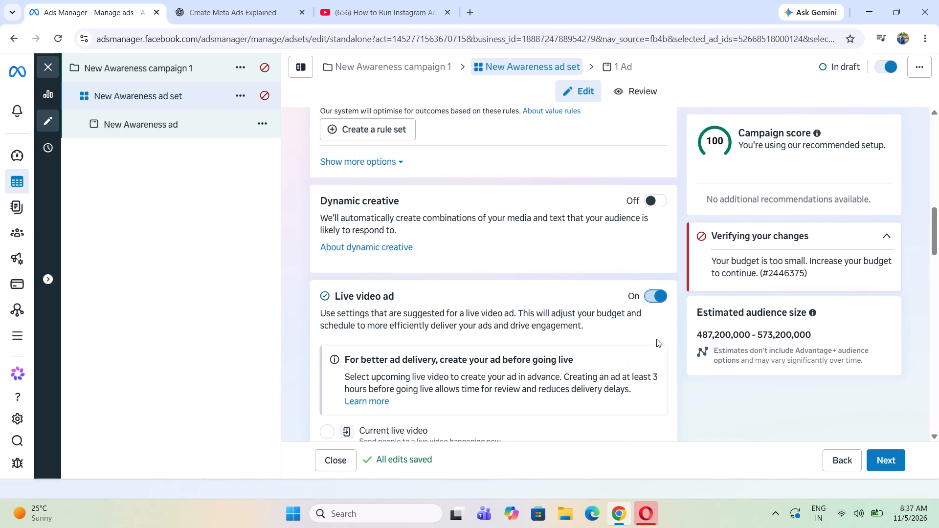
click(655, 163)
Search the Facebook Pages available for promotion for "ex" and for "saya".
scroll(636, 266, up, 3)
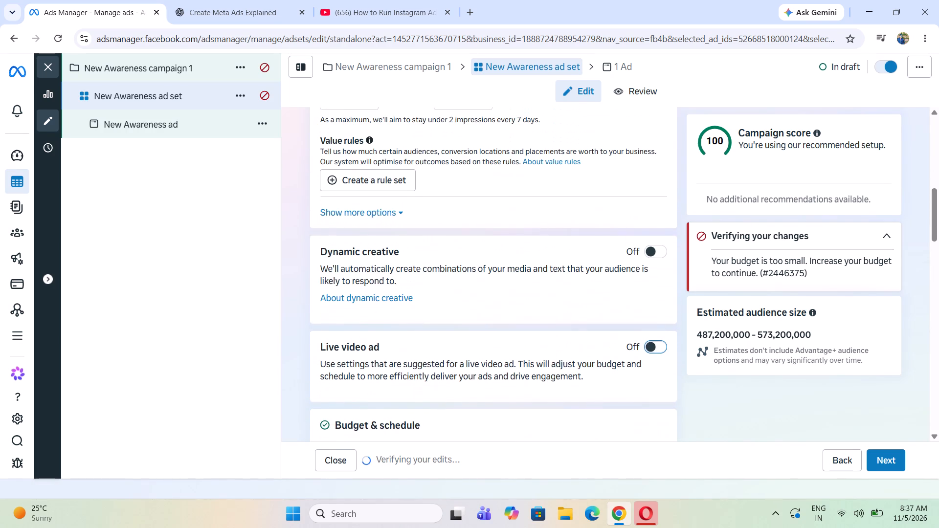
scroll(599, 353, up, 4)
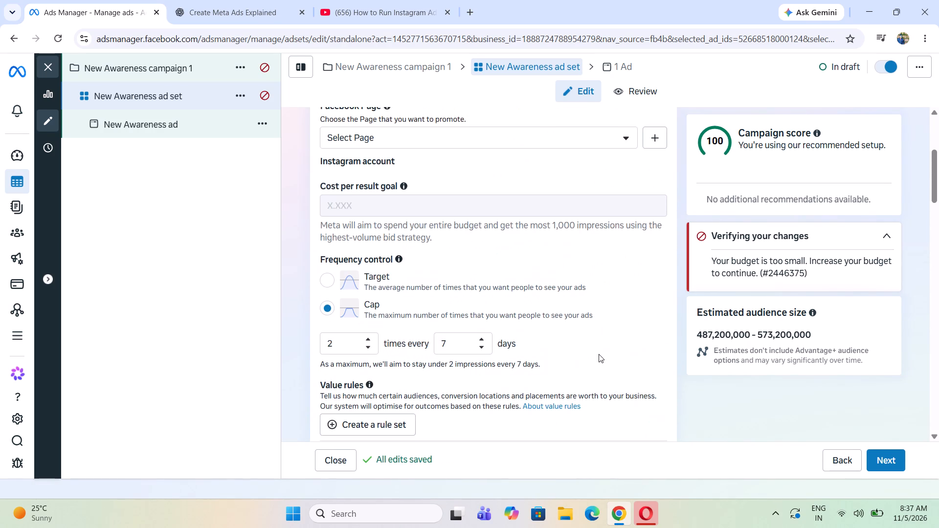
scroll(599, 354, up, 2)
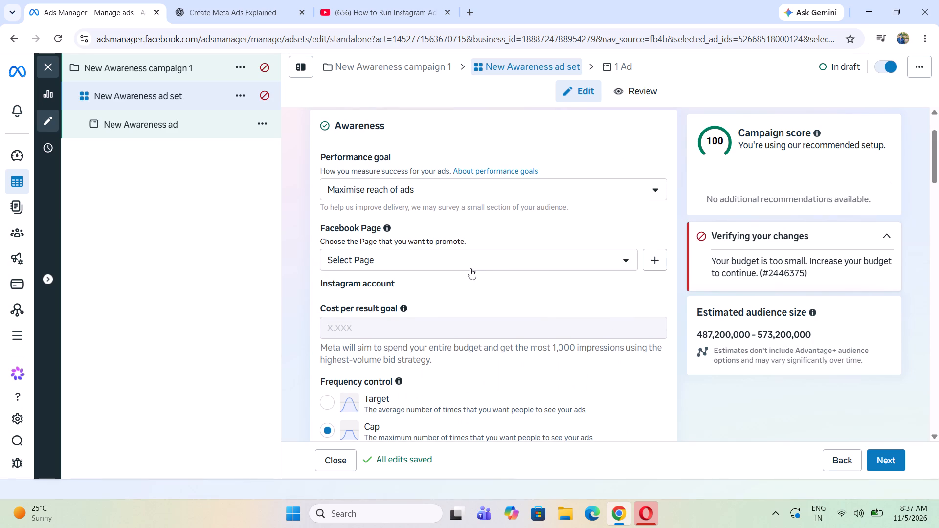
click(469, 268)
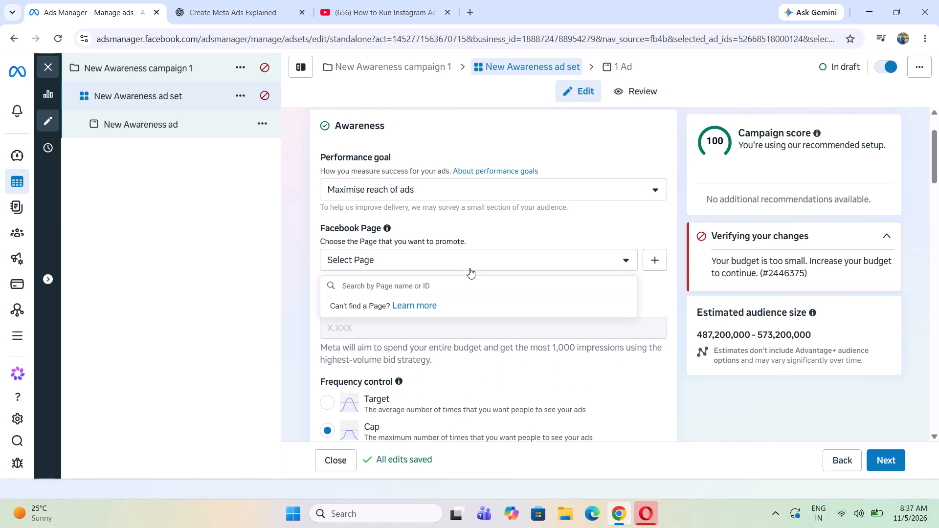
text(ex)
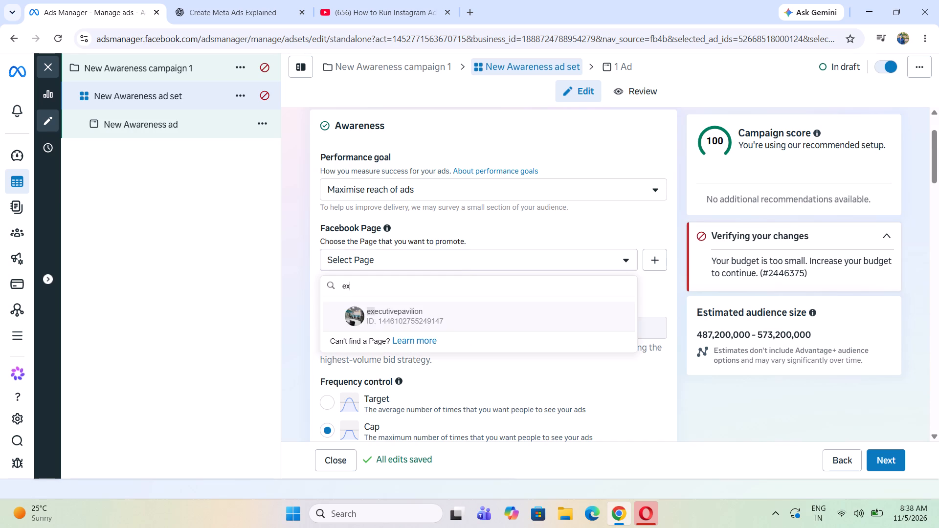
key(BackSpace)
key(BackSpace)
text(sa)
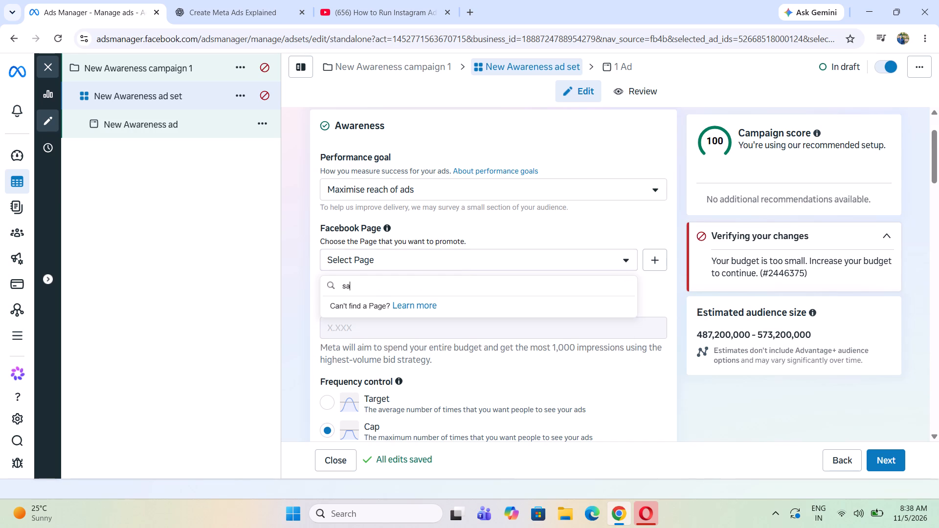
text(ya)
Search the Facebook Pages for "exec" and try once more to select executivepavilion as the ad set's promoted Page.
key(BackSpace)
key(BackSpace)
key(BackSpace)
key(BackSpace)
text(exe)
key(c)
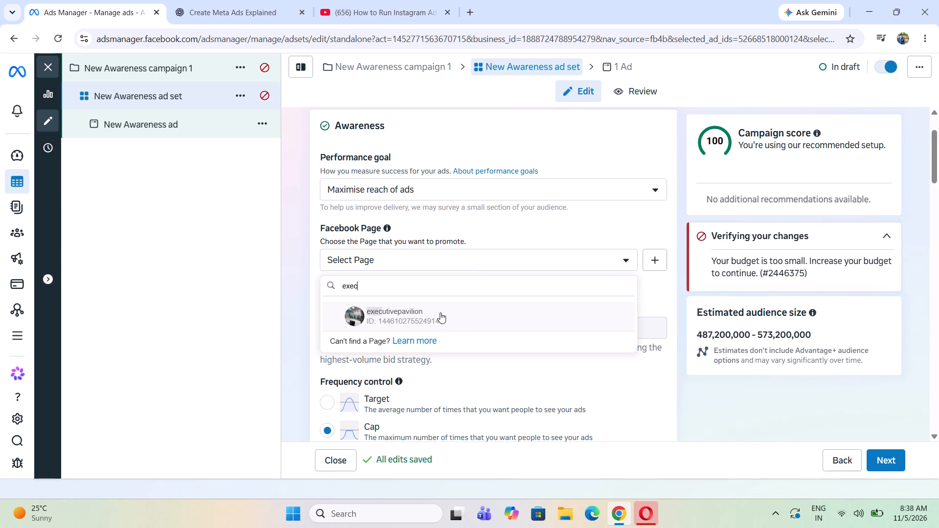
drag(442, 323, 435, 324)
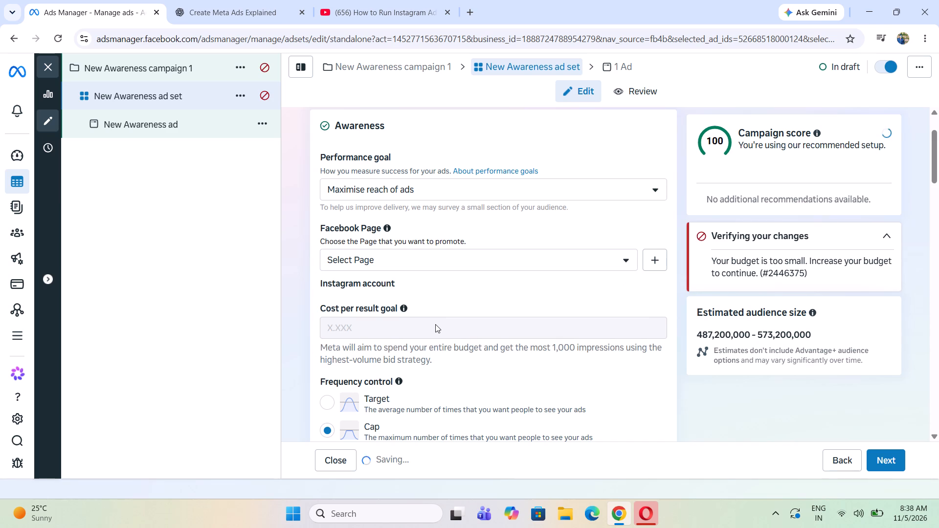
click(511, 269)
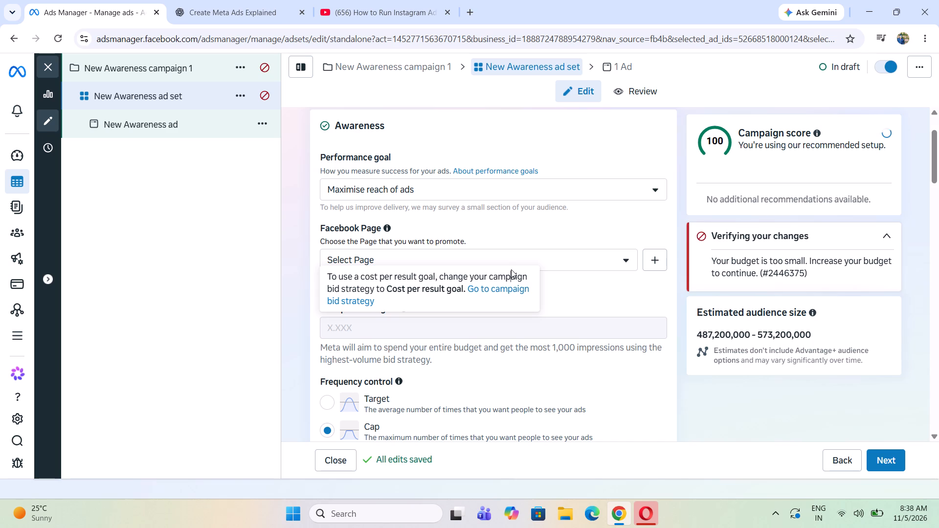
Check the remaining ad set sections down to brand safety and suitability, and proceed to the New Awareness ad.
scroll(511, 282, down, 5)
scroll(492, 327, down, 2)
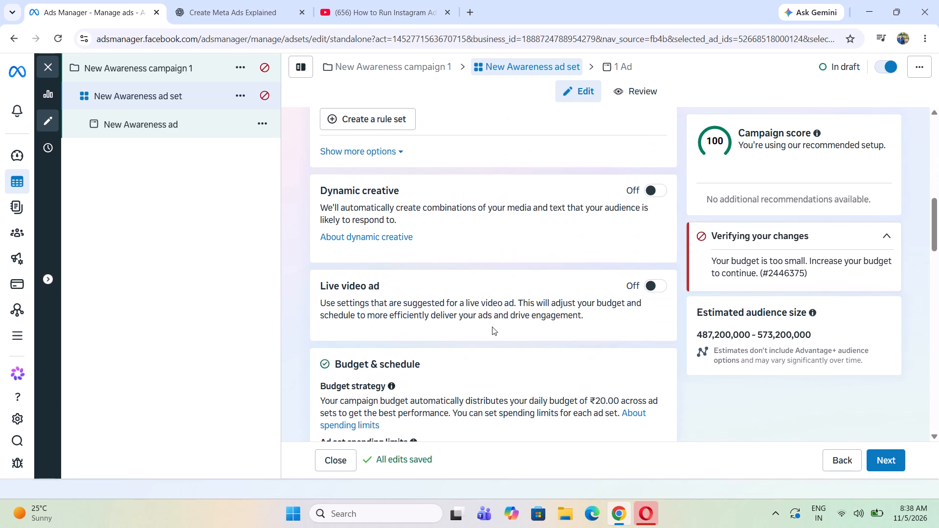
scroll(492, 327, down, 5)
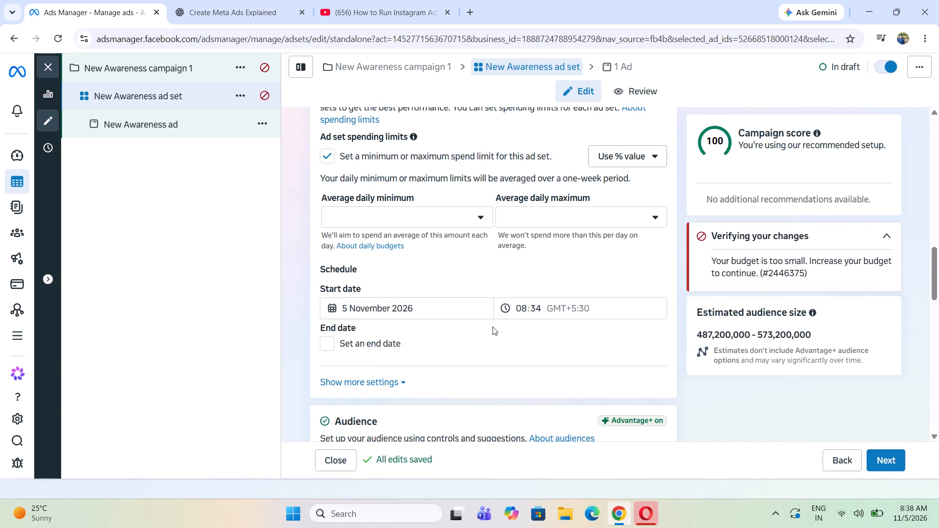
scroll(809, 227, down, 2)
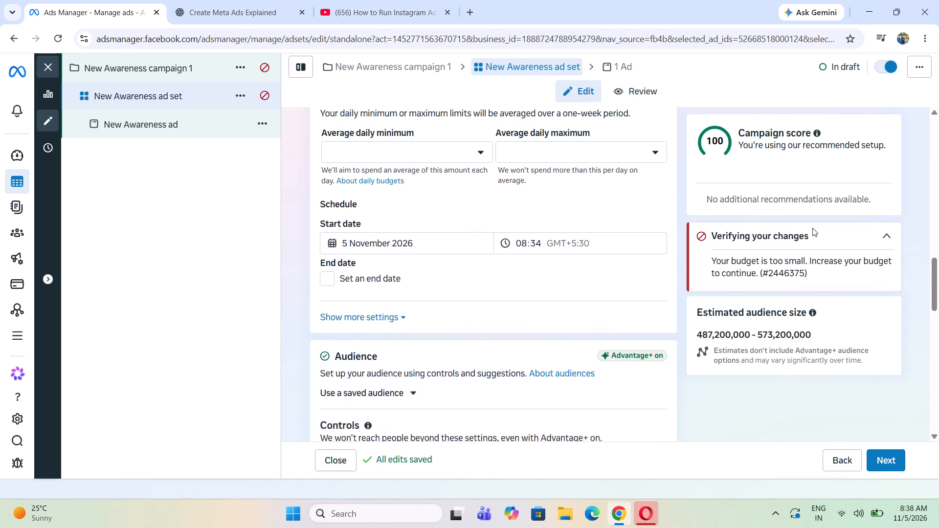
scroll(472, 243, down, 9)
scroll(472, 243, down, 18)
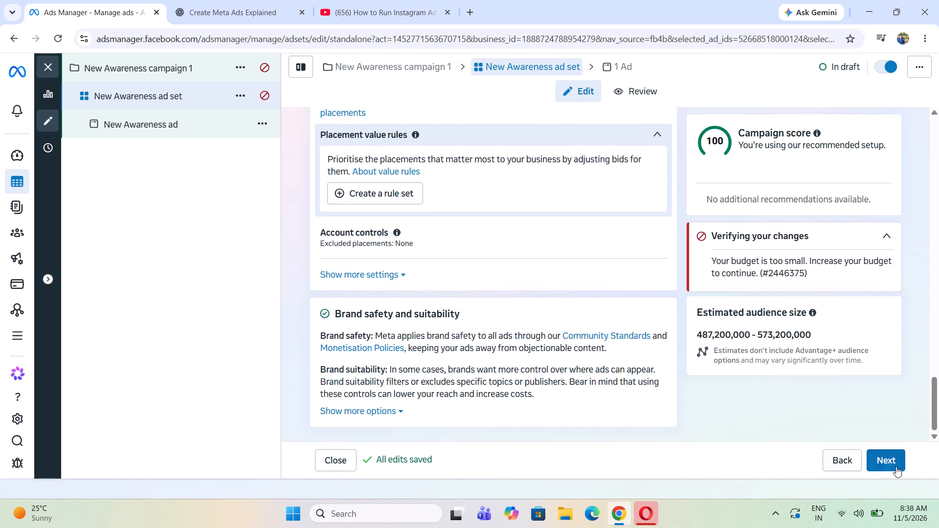
click(888, 462)
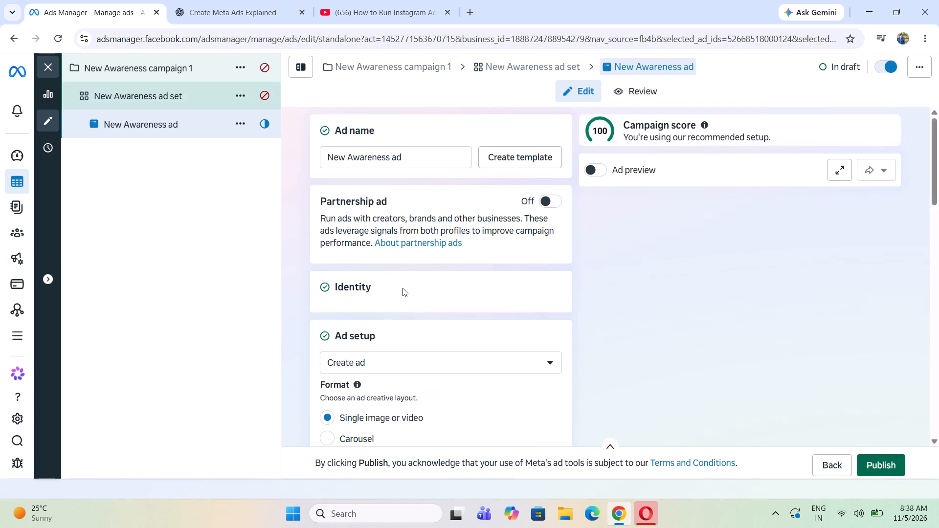
Review the ad's partnership, identity, ad setup and ad creative sections, including its Facebook Page and Instagram and Threads profiles.
scroll(421, 284, down, 2)
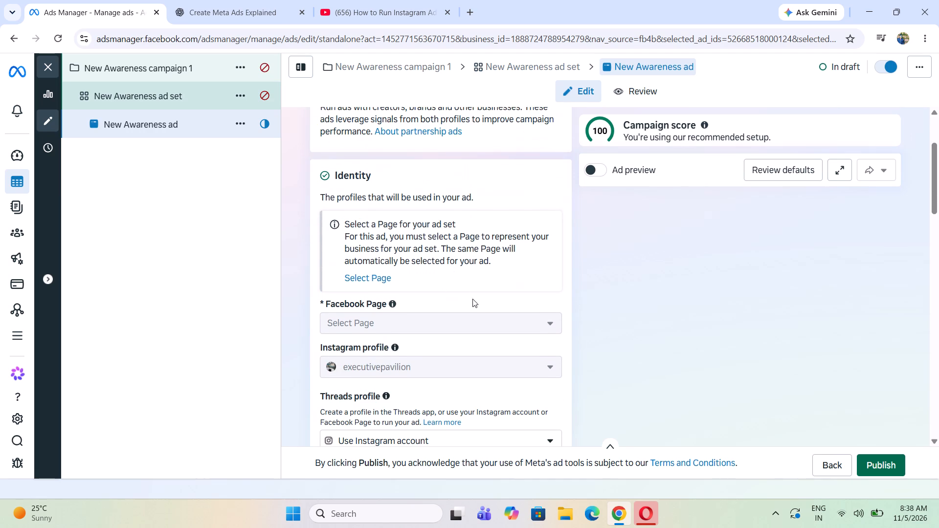
scroll(479, 301, down, 1)
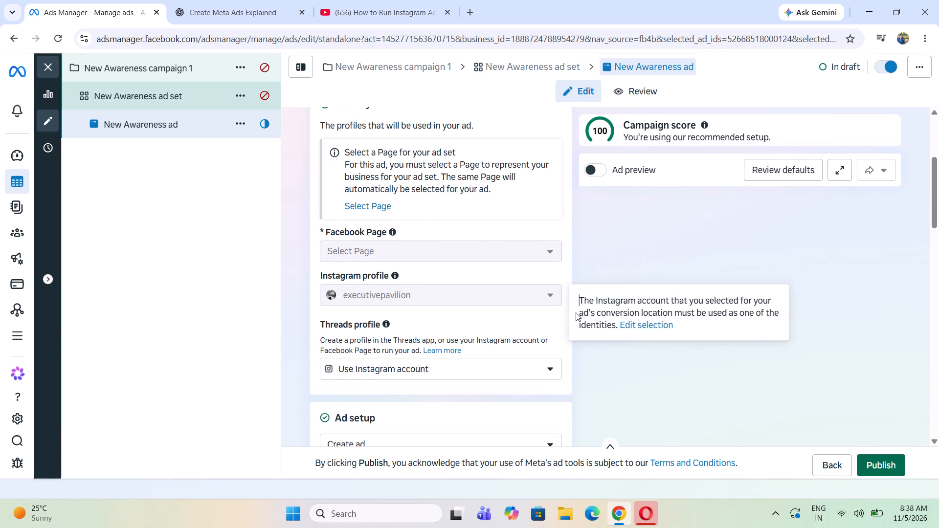
scroll(433, 297, down, 1)
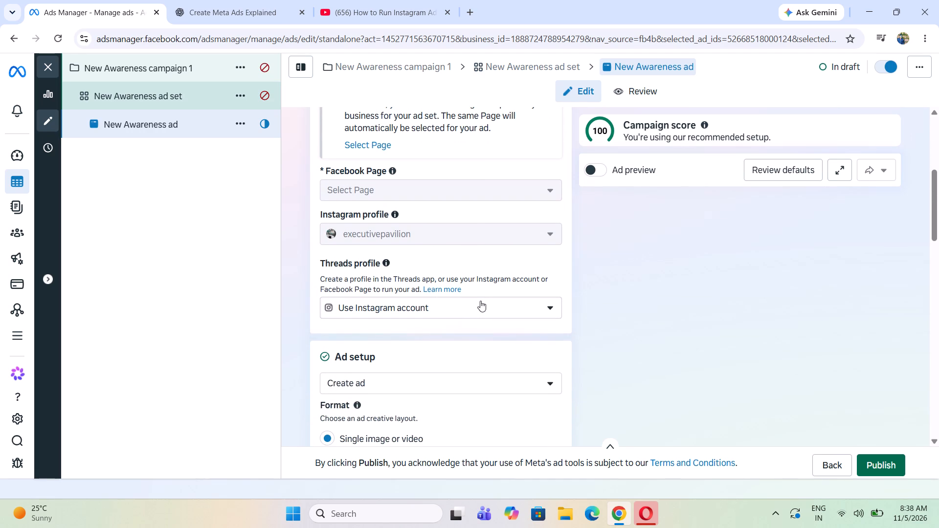
scroll(446, 295, up, 6)
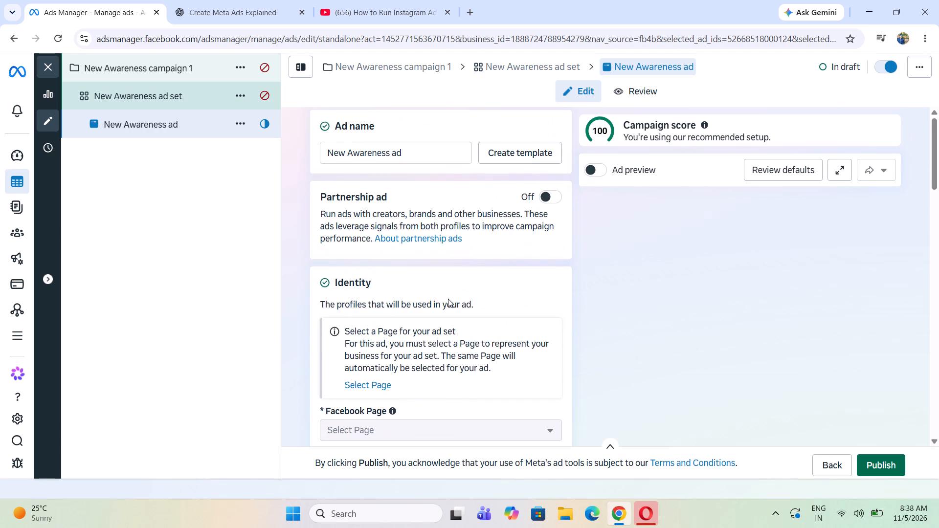
scroll(448, 299, up, 2)
scroll(448, 299, down, 4)
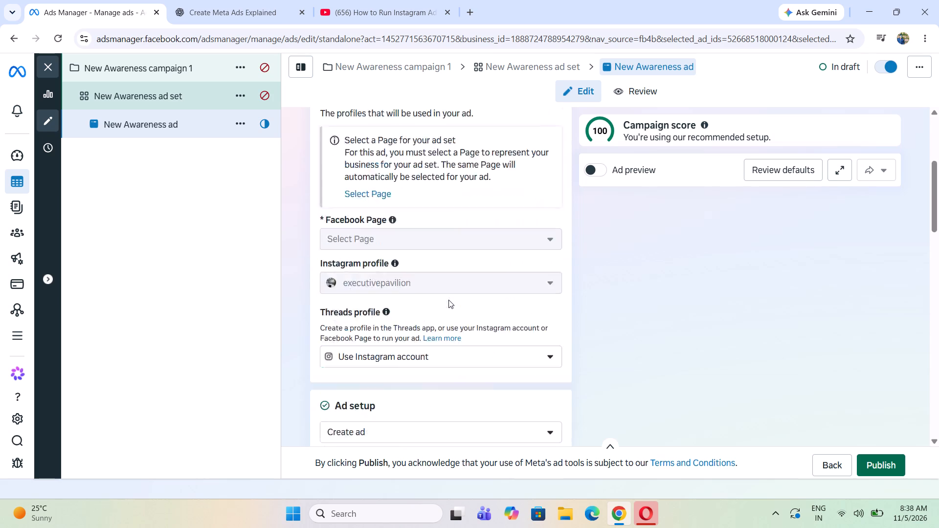
scroll(450, 309, down, 5)
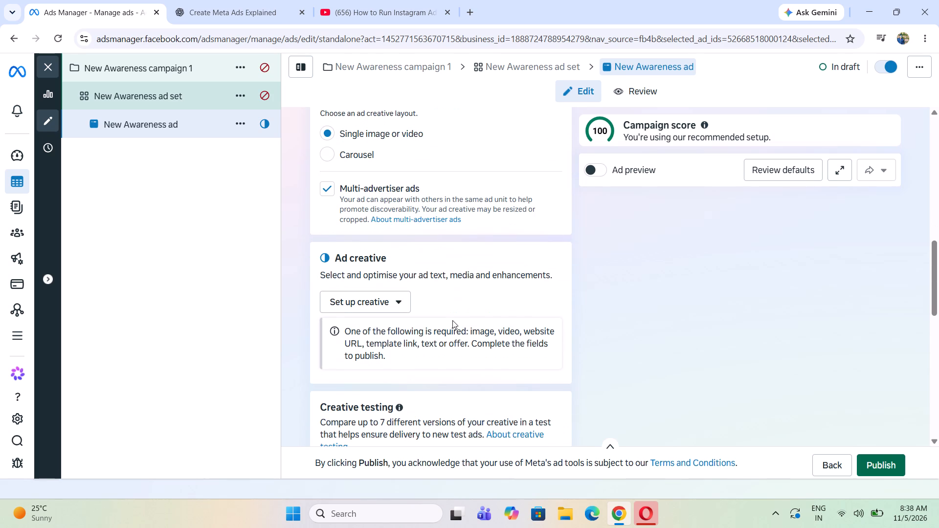
Set up the ad creative as a video ad and select the 480 × 853 Instagram video as its media.
click(384, 297)
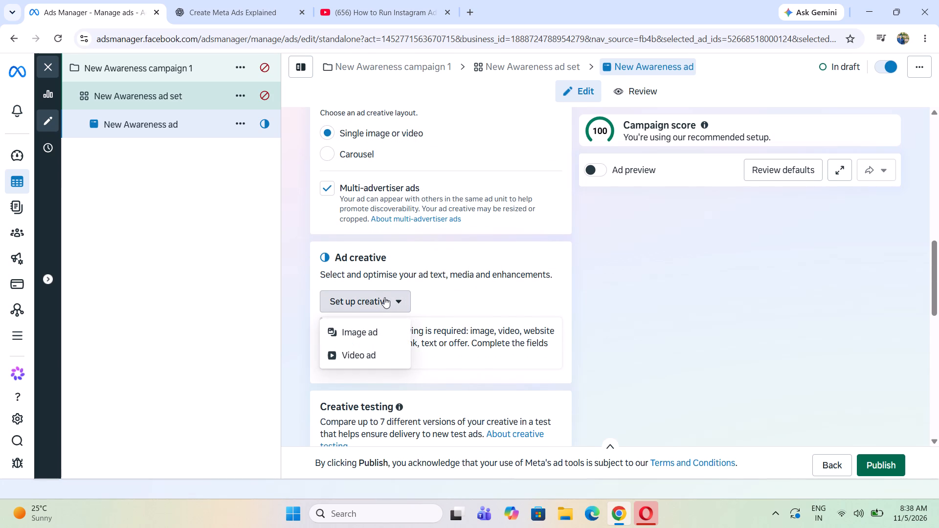
click(362, 351)
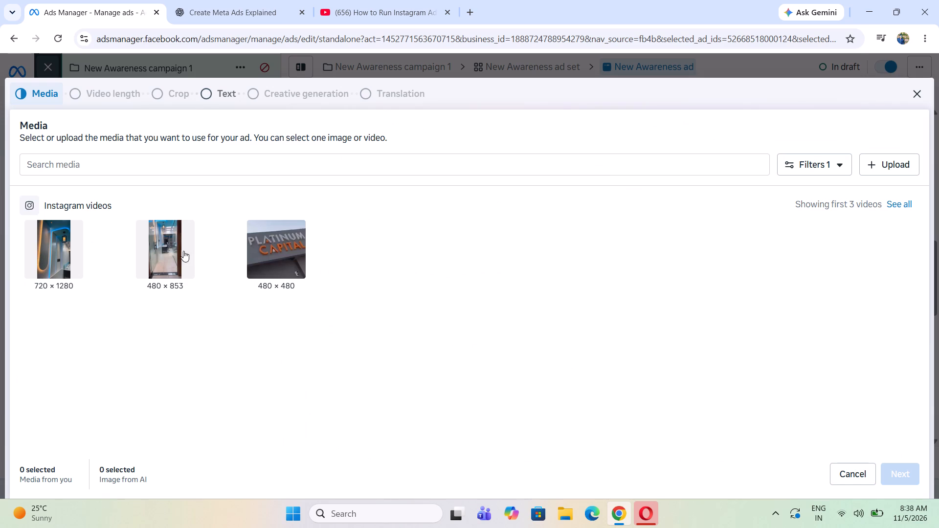
click(169, 250)
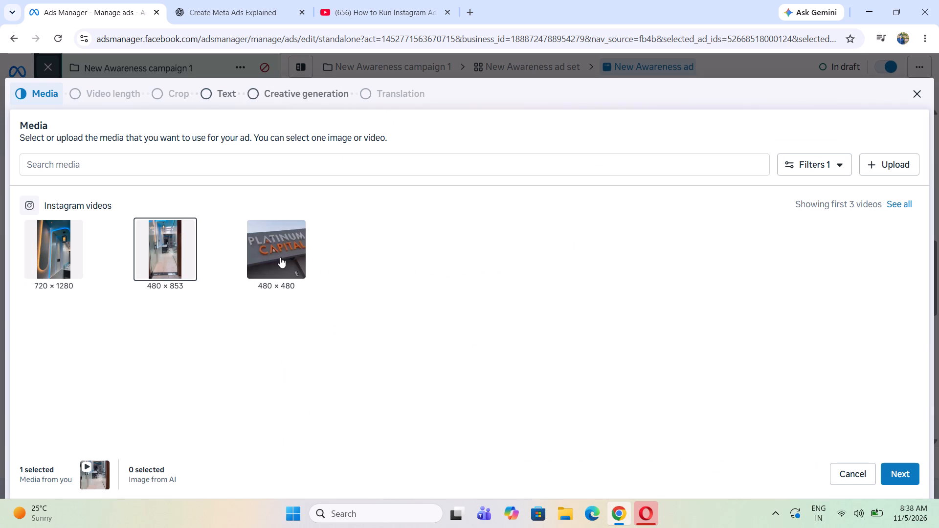
click(278, 257)
click(154, 239)
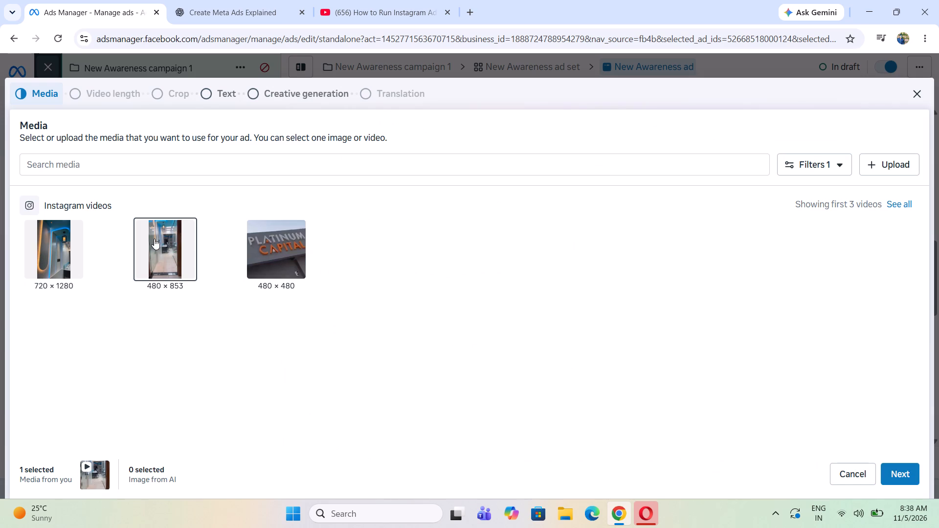
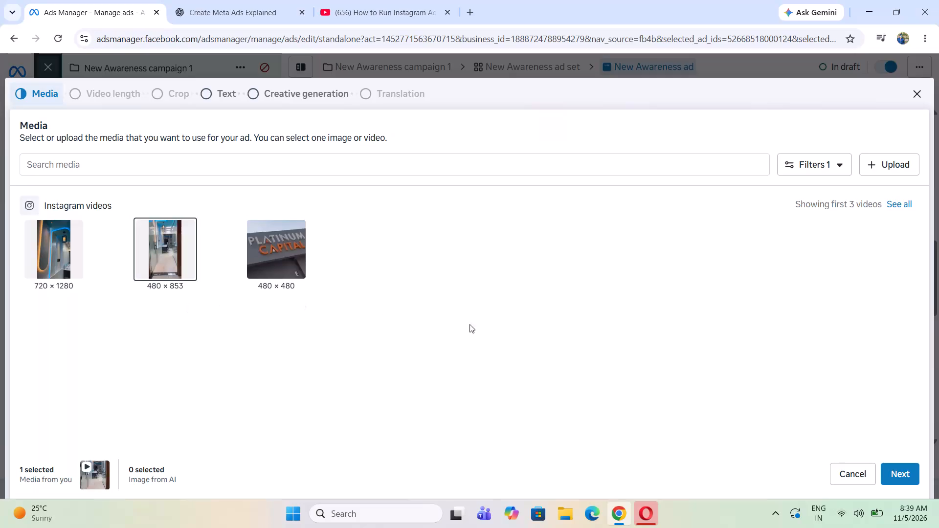
Accept the selected 480 × 853 Instagram video as the ad's media and continue to the Text stage.
click(911, 472)
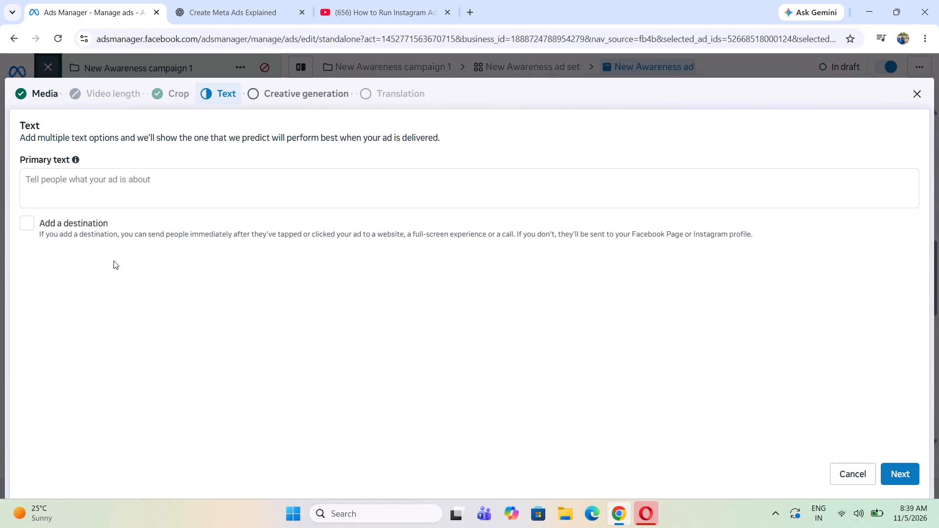
Open the ad's primary text for entry.
click(98, 182)
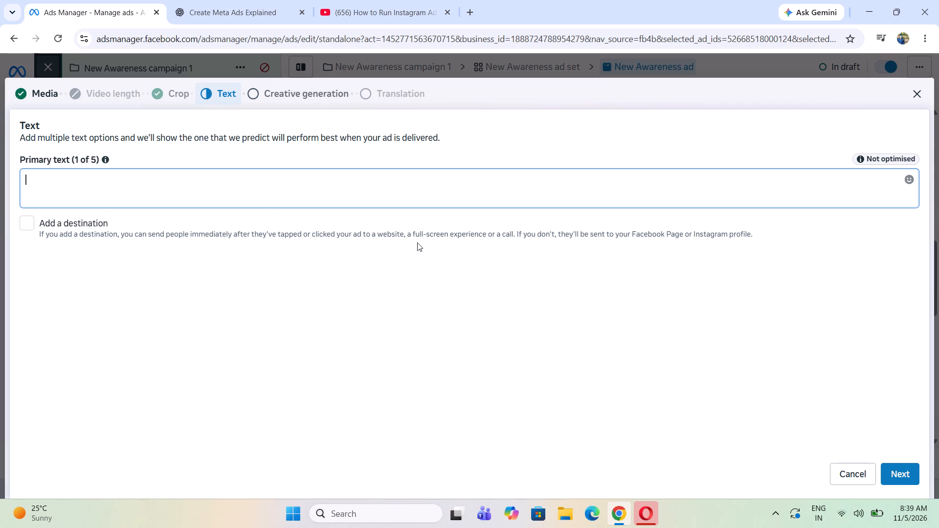
Exit the ad creative setup at the Text stage, leaving the primary text empty.
click(850, 477)
click(850, 477)
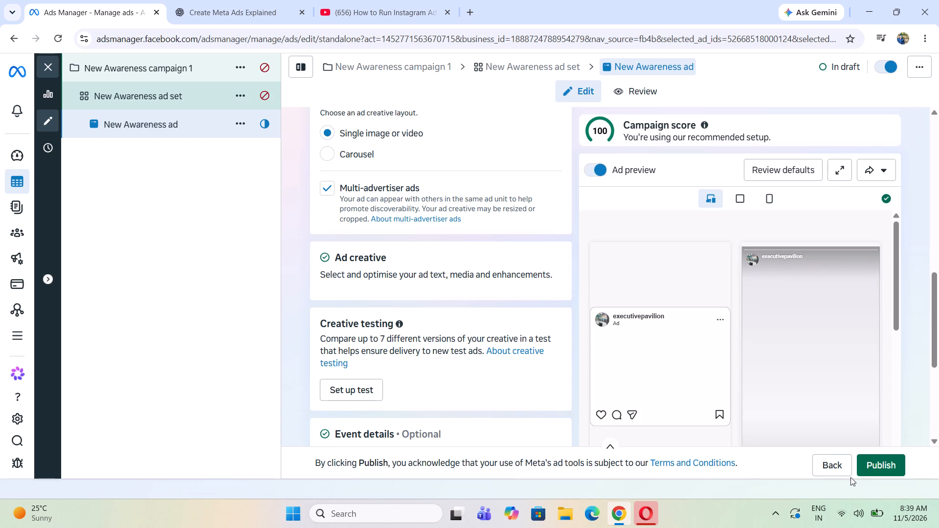
Review the video ad's previews across the Instagram placements, along with its Ad creative and Ad setup settings.
scroll(659, 334, down, 1)
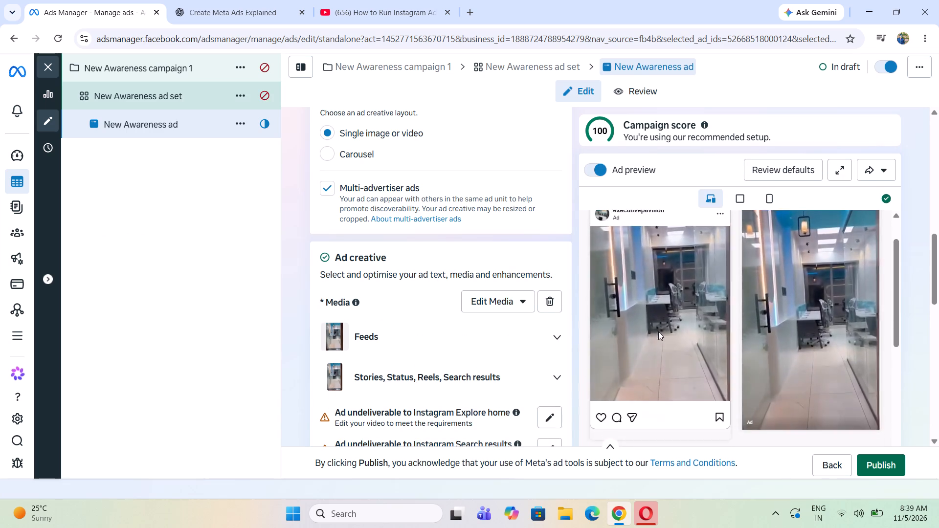
scroll(662, 335, down, 2)
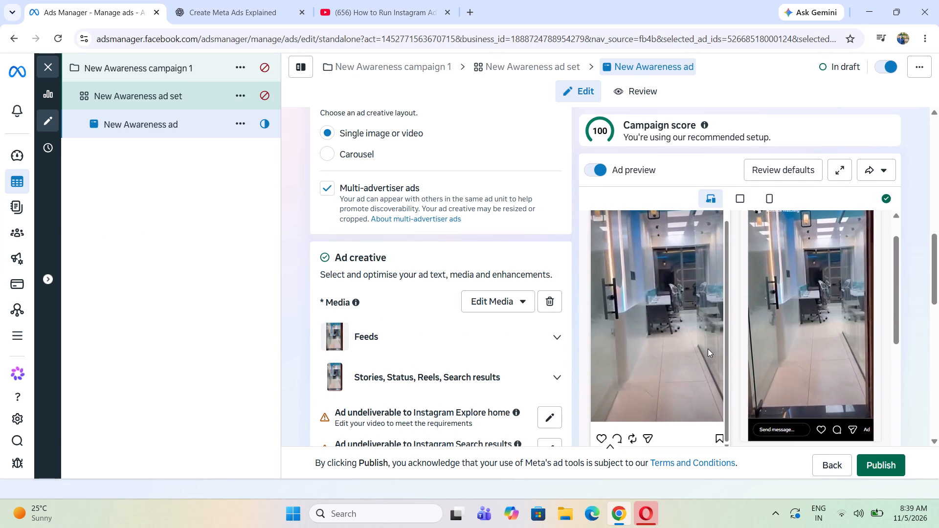
scroll(816, 354, down, 4)
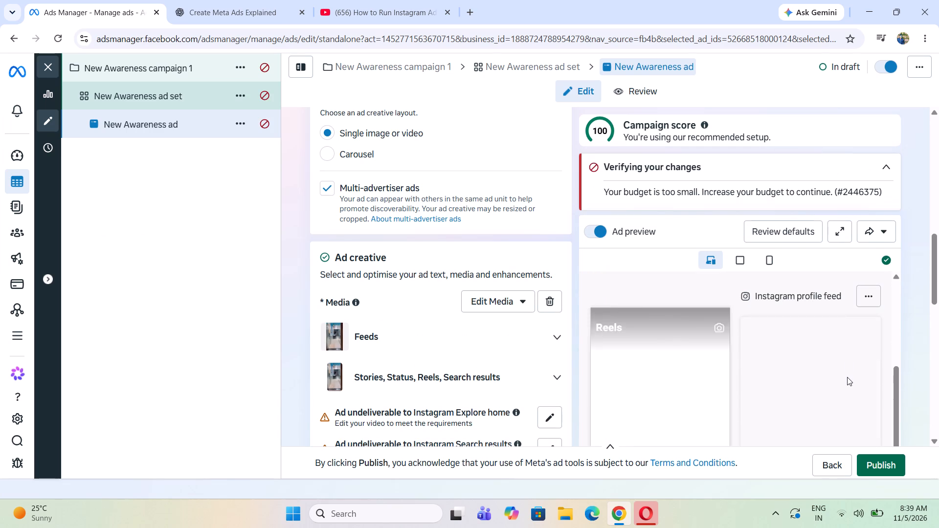
scroll(839, 390, down, 5)
scroll(839, 391, up, 1)
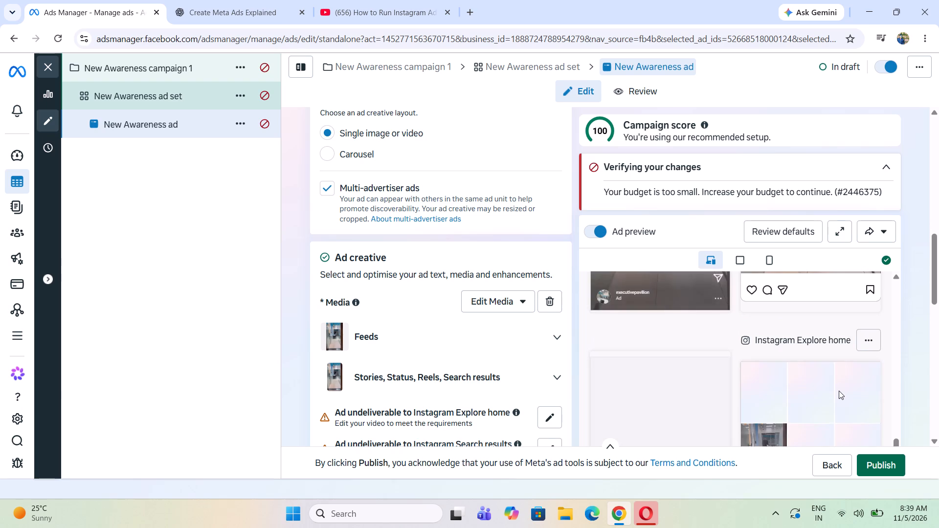
scroll(839, 391, down, 2)
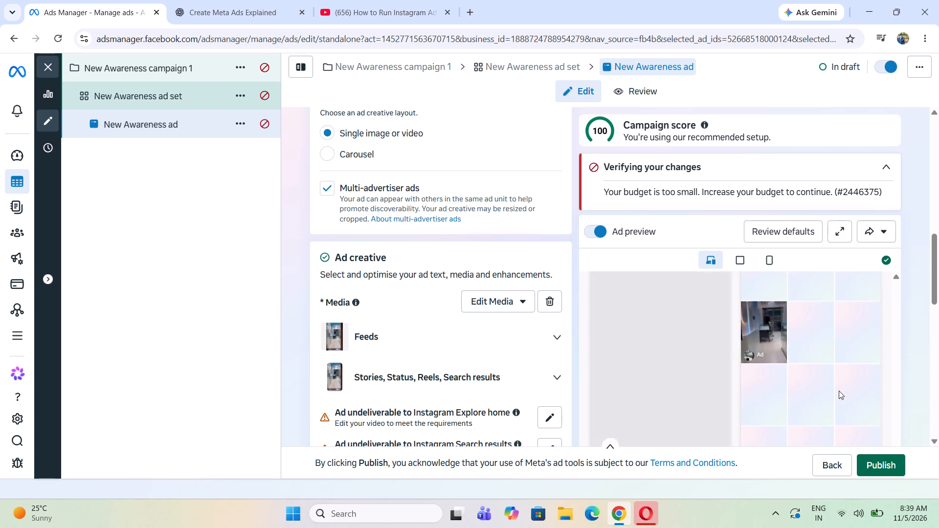
scroll(695, 351, down, 3)
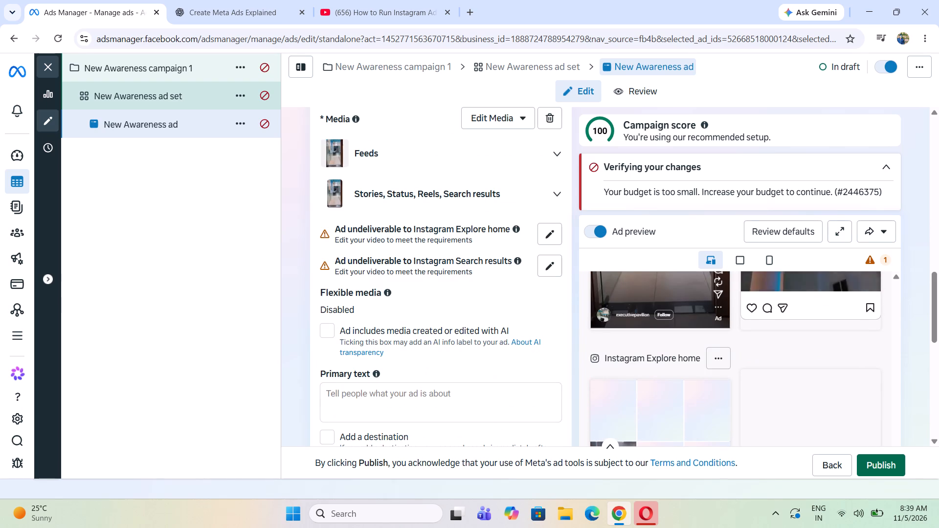
scroll(788, 383, up, 10)
scroll(410, 312, up, 2)
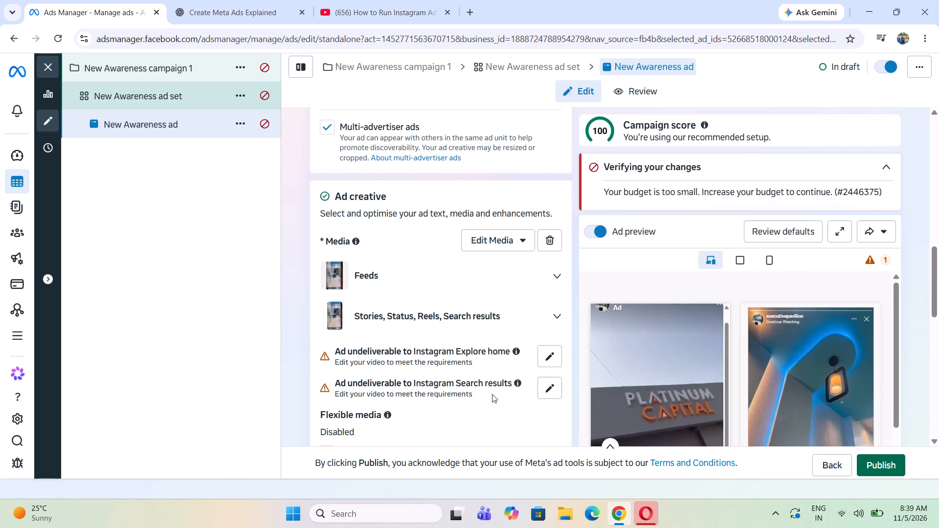
scroll(653, 366, down, 2)
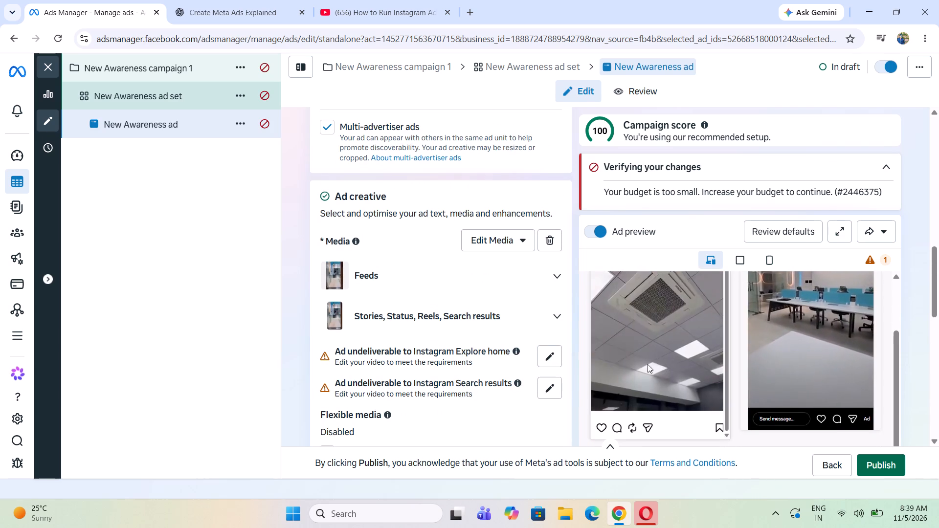
scroll(439, 314, up, 3)
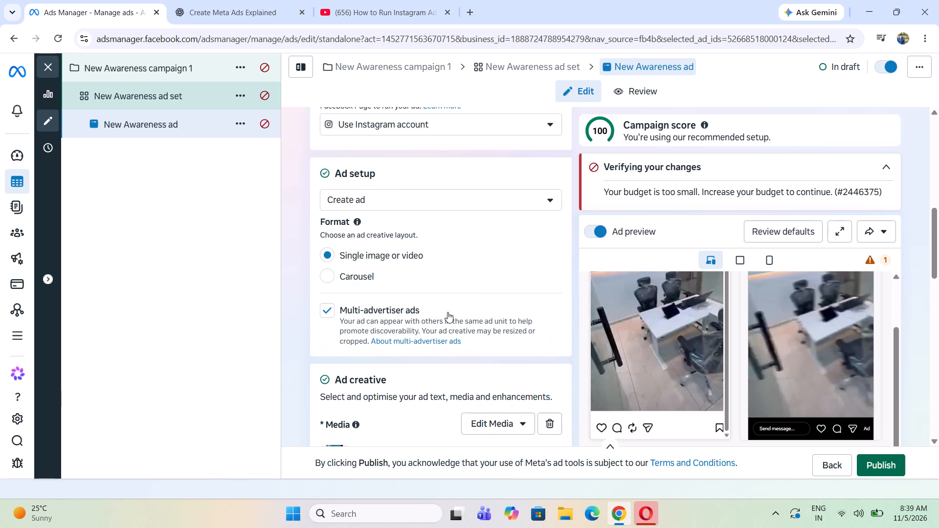
scroll(452, 310, up, 1)
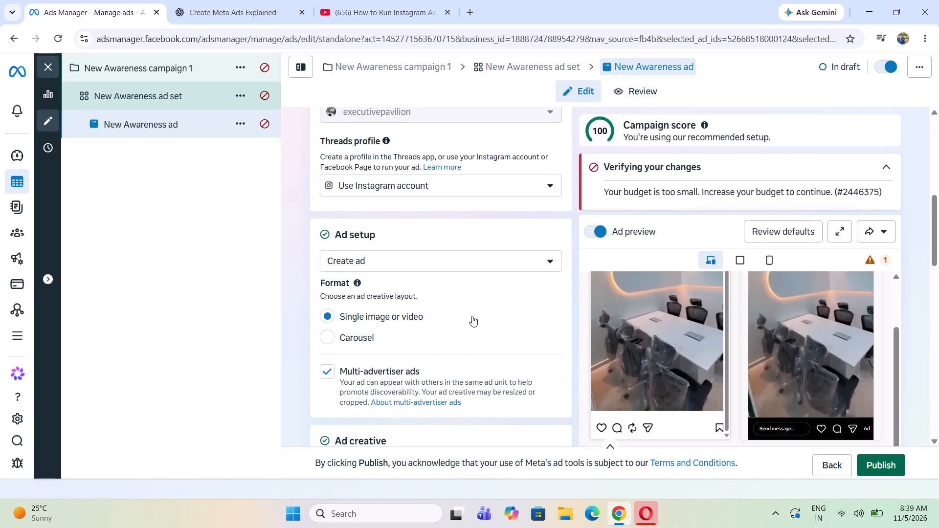
Change the ad setup of the New Awareness ad to Use existing post.
scroll(474, 316, up, 1)
click(500, 341)
click(495, 330)
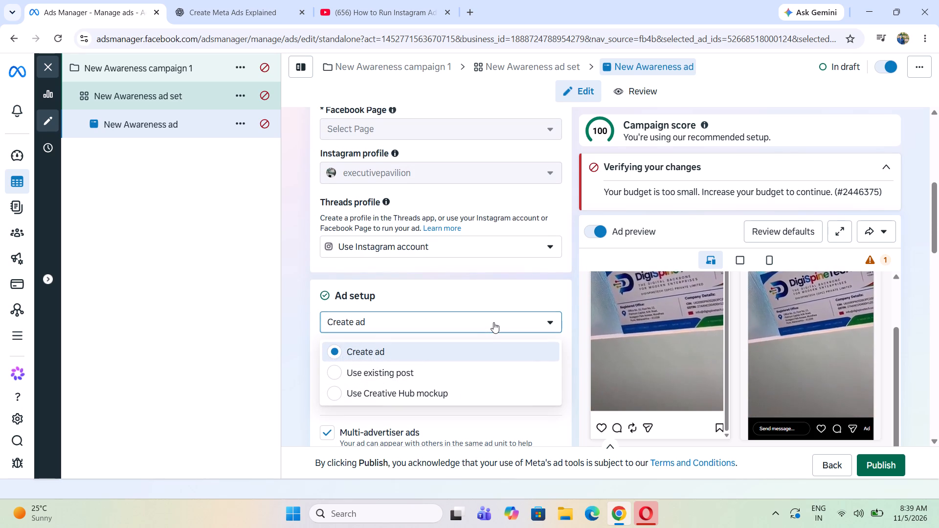
click(481, 367)
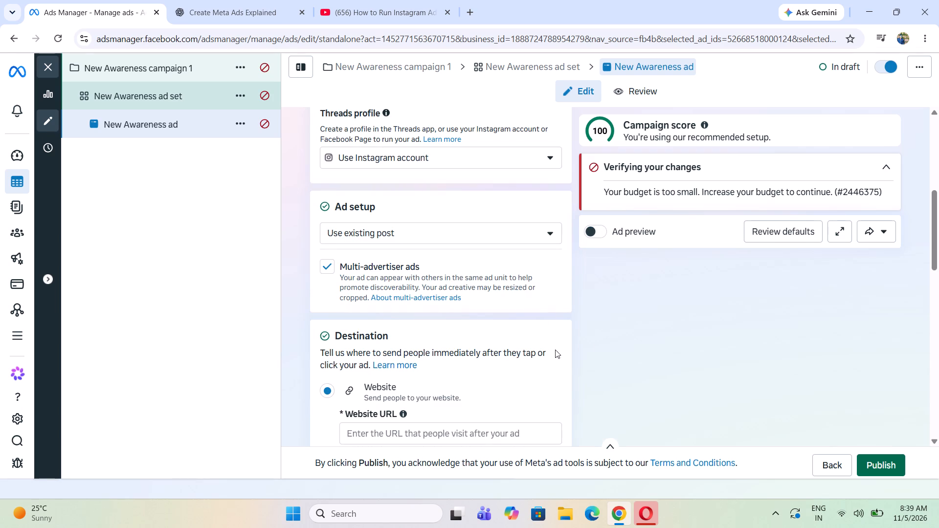
Select the "Step Into Your Next Workspace!" Instagram reel as the existing post for the ad creative.
scroll(815, 344, down, 6)
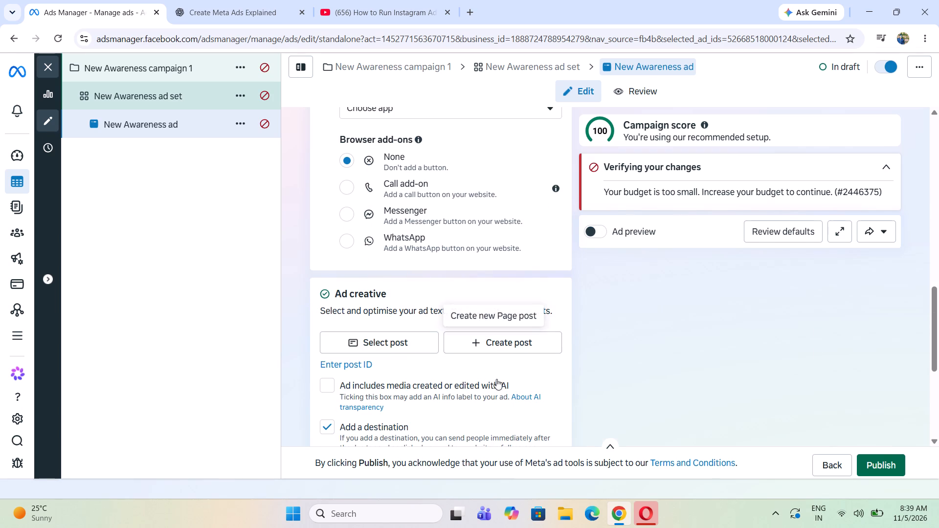
scroll(498, 389, down, 1)
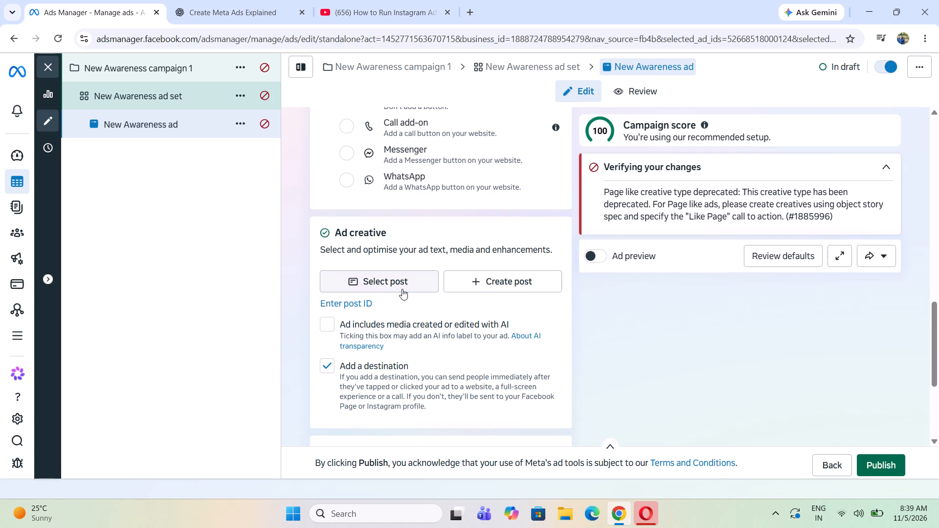
click(401, 287)
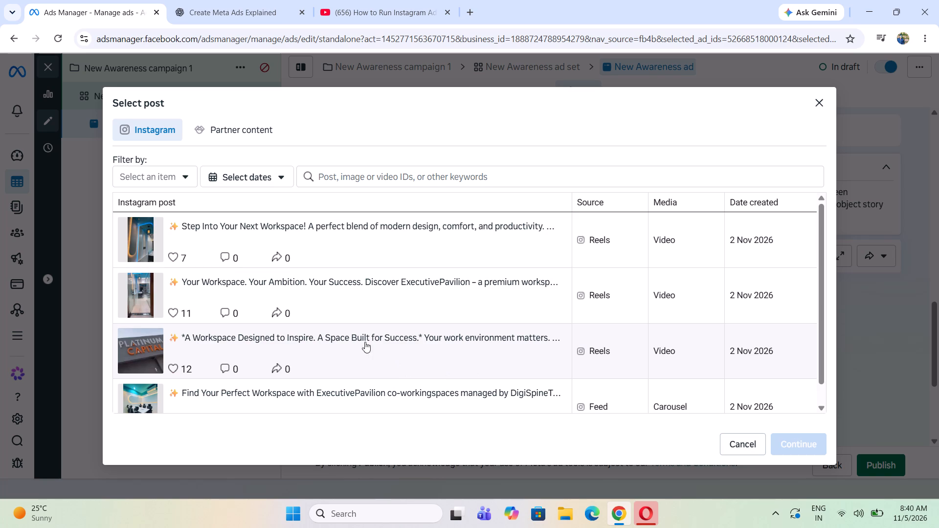
click(141, 235)
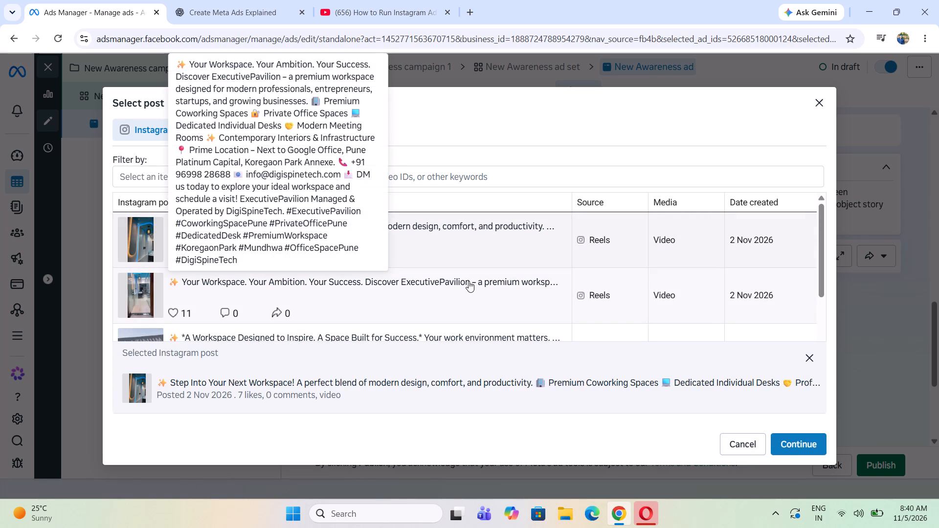
click(811, 439)
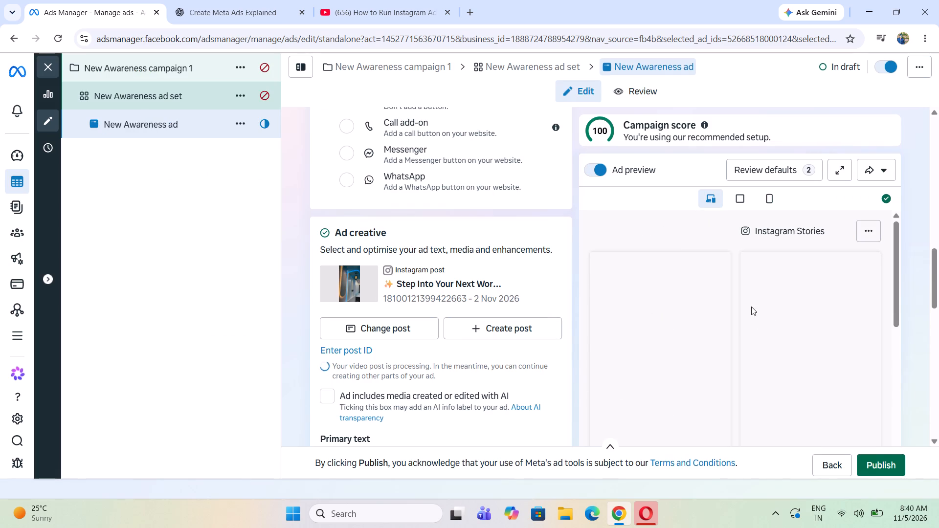
Set the browser add-on for the ad's website destination to Messenger.
scroll(358, 254, up, 1)
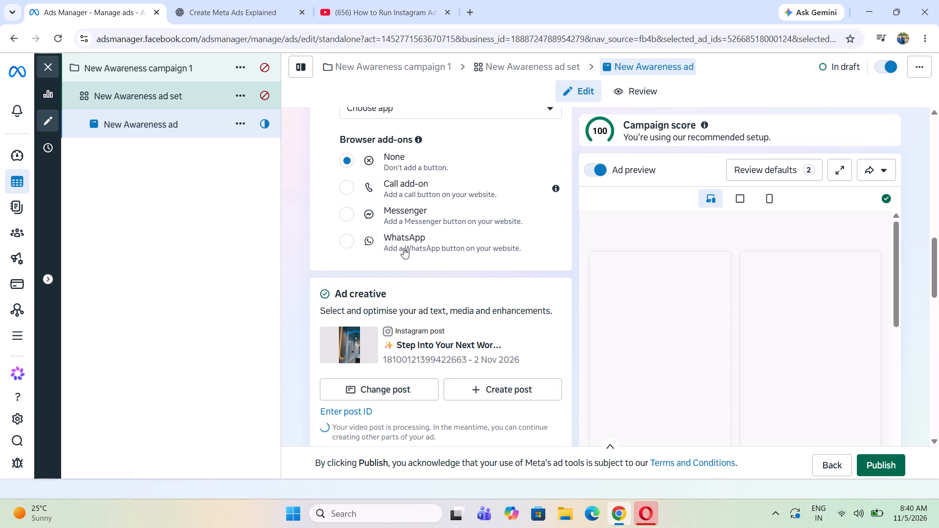
click(349, 216)
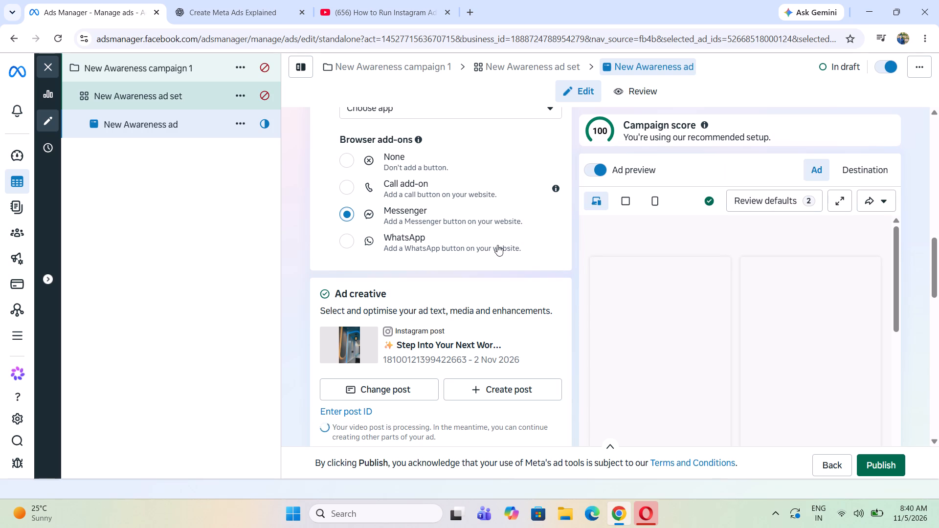
scroll(492, 276, down, 1)
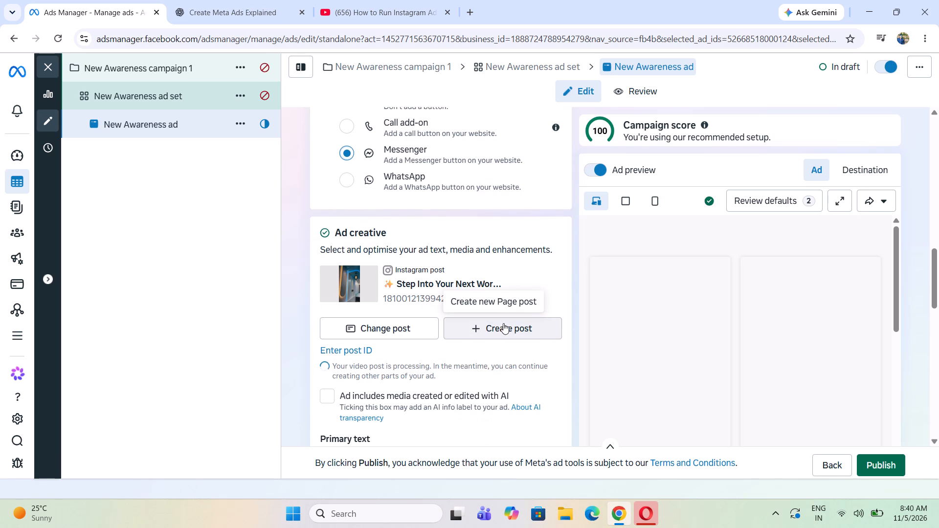
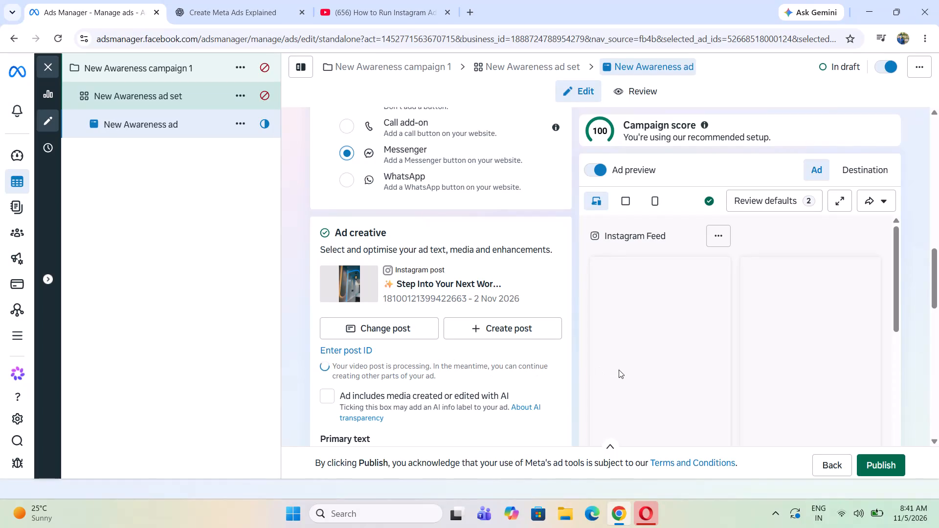
Review the ad's placement previews, including Threads feed and Instagram search results, along with the creative's primary text and destination settings.
scroll(763, 332, down, 5)
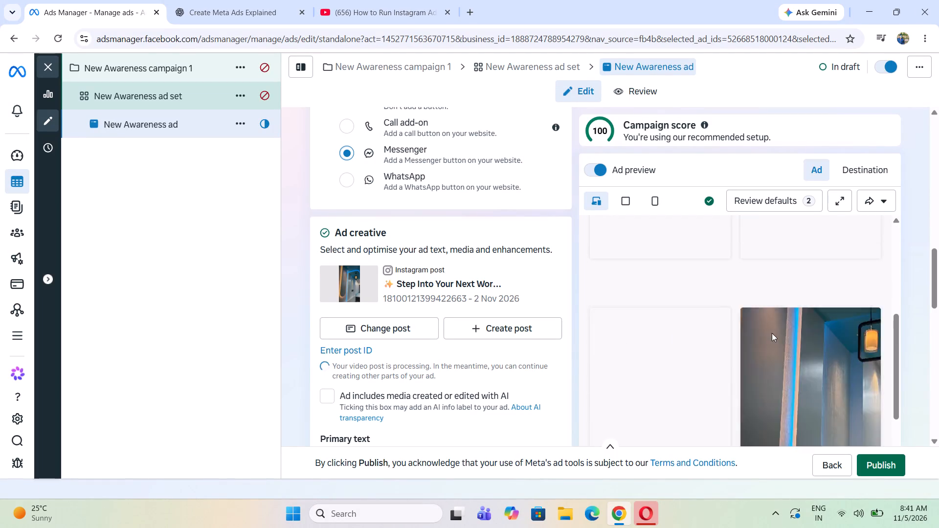
scroll(772, 333, down, 1)
scroll(772, 333, up, 2)
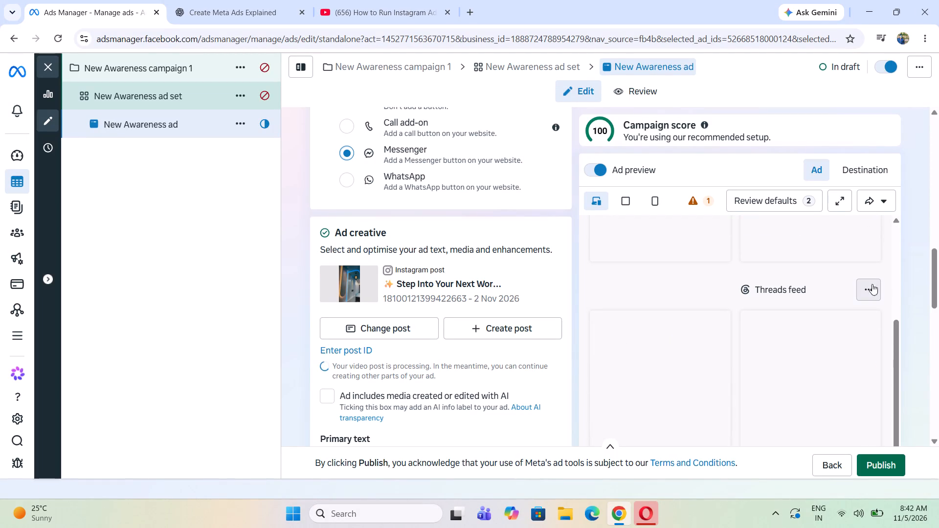
scroll(754, 301, down, 3)
scroll(797, 324, down, 16)
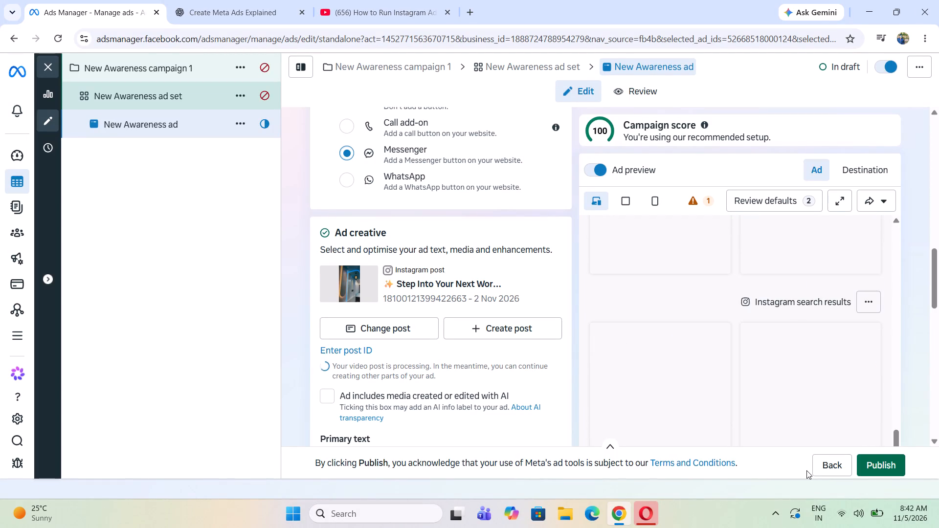
scroll(816, 351, up, 20)
scroll(816, 351, up, 5)
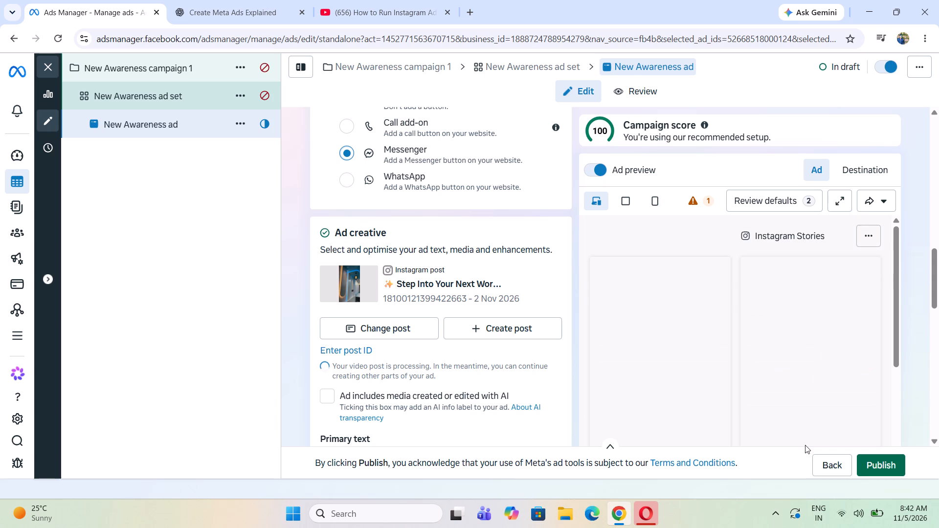
scroll(492, 291, down, 4)
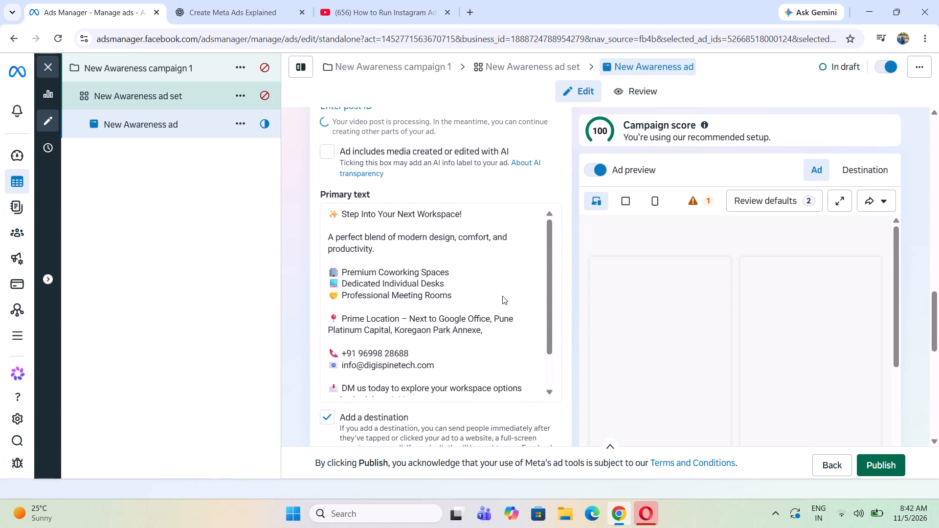
scroll(468, 308, down, 2)
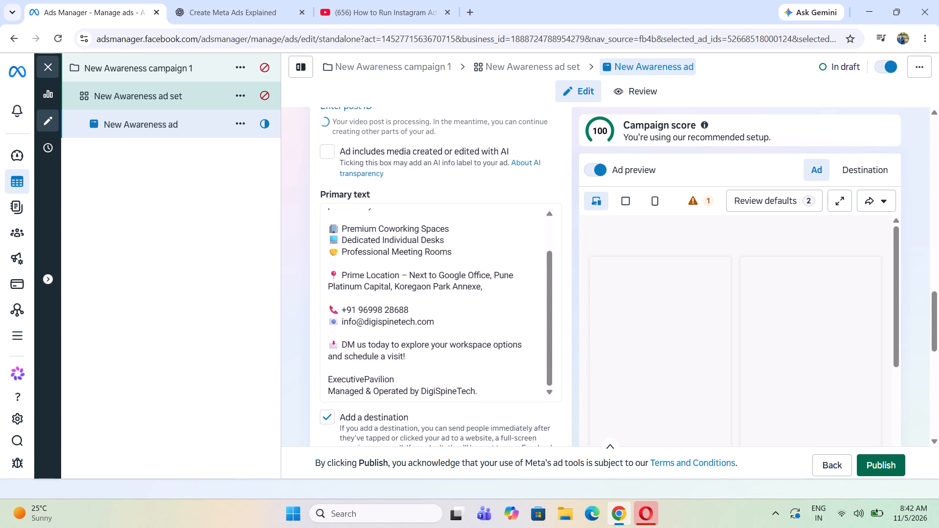
scroll(469, 314, down, 4)
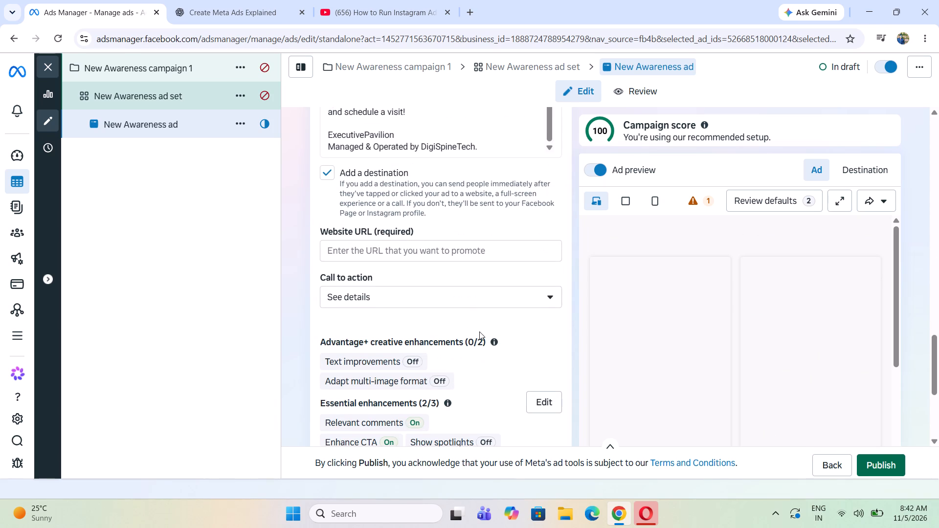
Open the Call to action options for the ad's destination, leaving the Website URL empty.
click(473, 251)
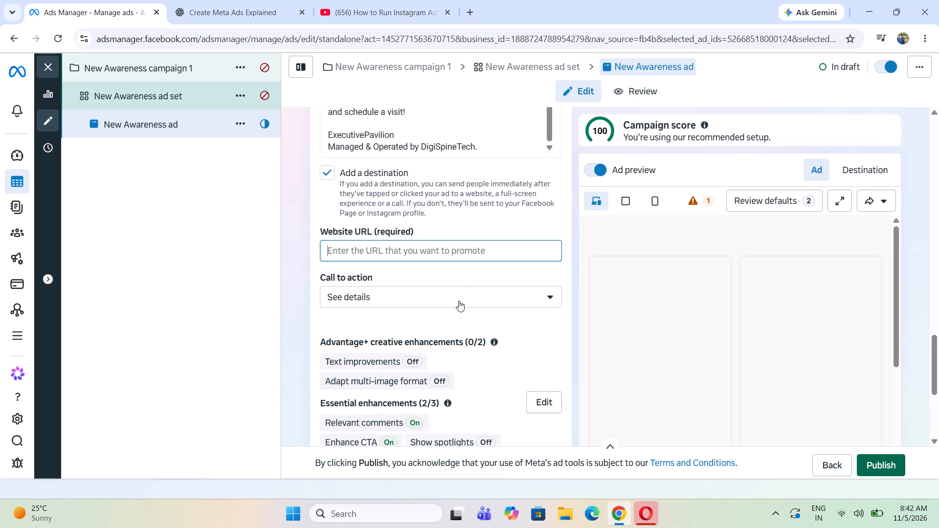
click(459, 301)
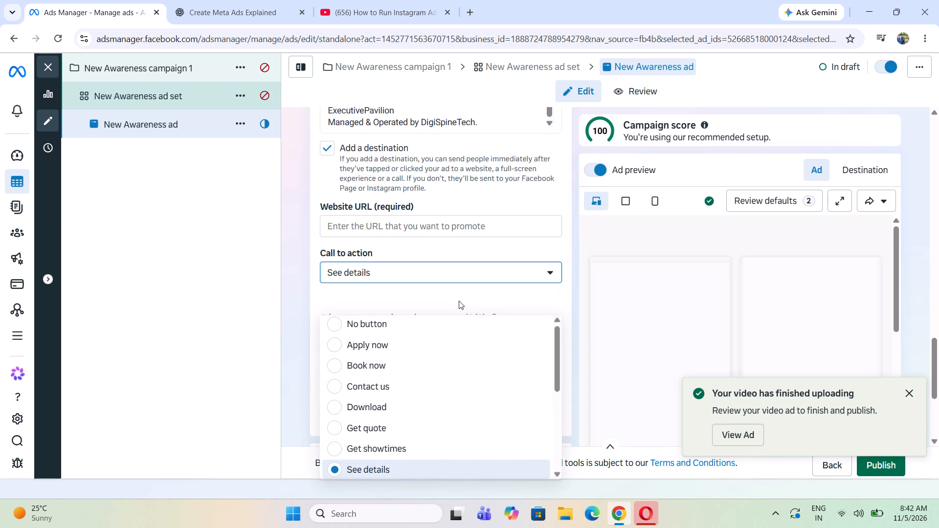
Set the ad's call to action to Contact us and dismiss the video upload notification.
click(334, 387)
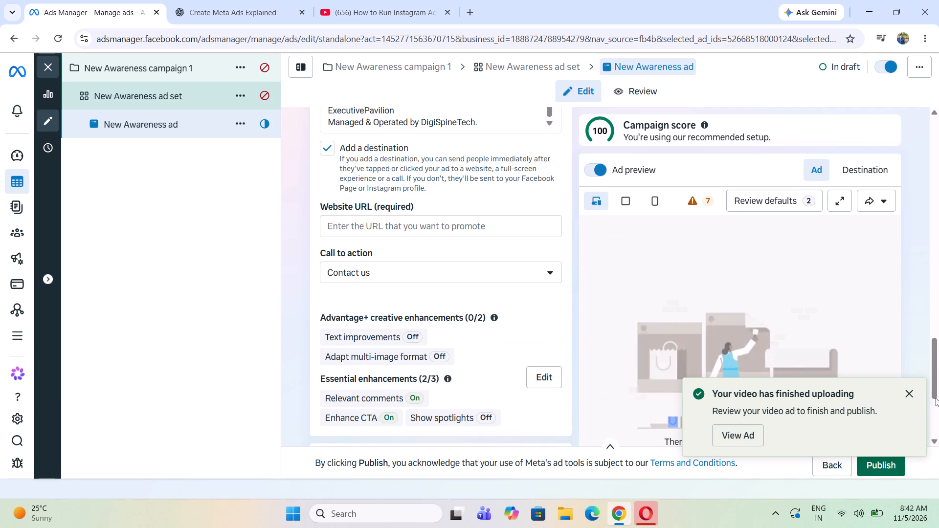
click(908, 395)
Review the remaining ad settings, look into why the ad preview is missing, and check the preview's placement issues and defaults.
scroll(705, 341, down, 5)
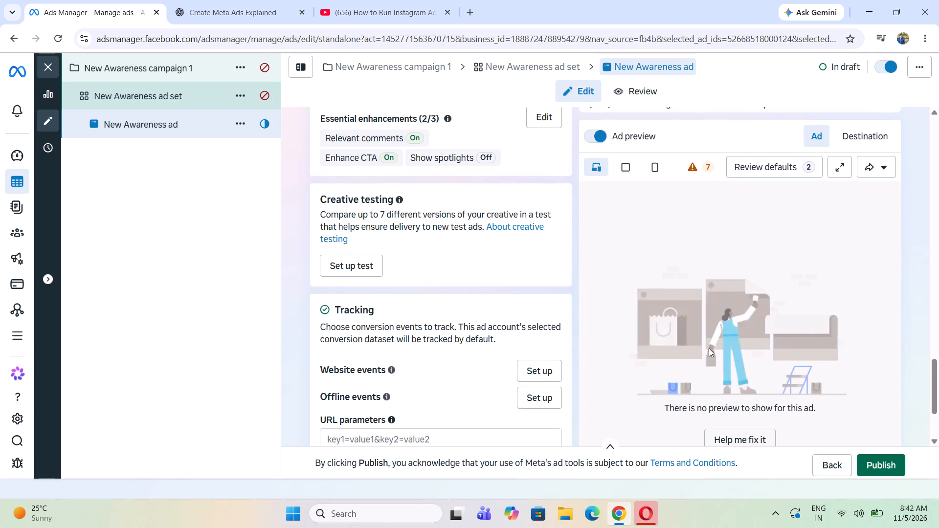
scroll(728, 364, down, 2)
scroll(764, 363, up, 6)
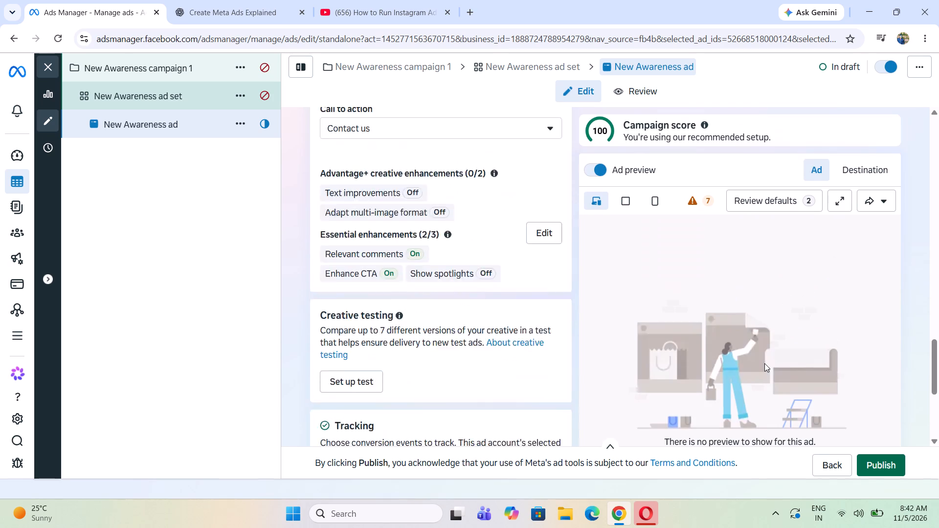
scroll(764, 363, up, 3)
scroll(766, 358, down, 4)
scroll(825, 374, down, 2)
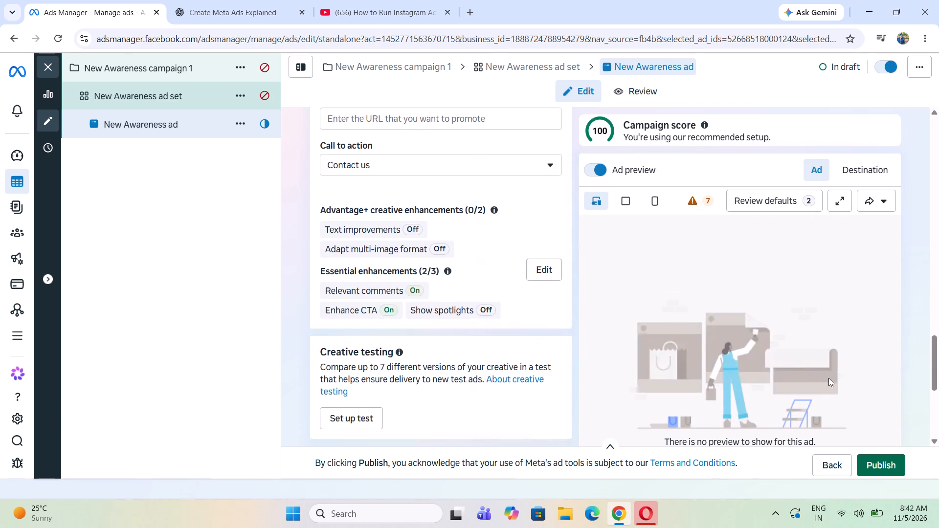
scroll(828, 382, down, 1)
scroll(864, 358, down, 2)
click(759, 321)
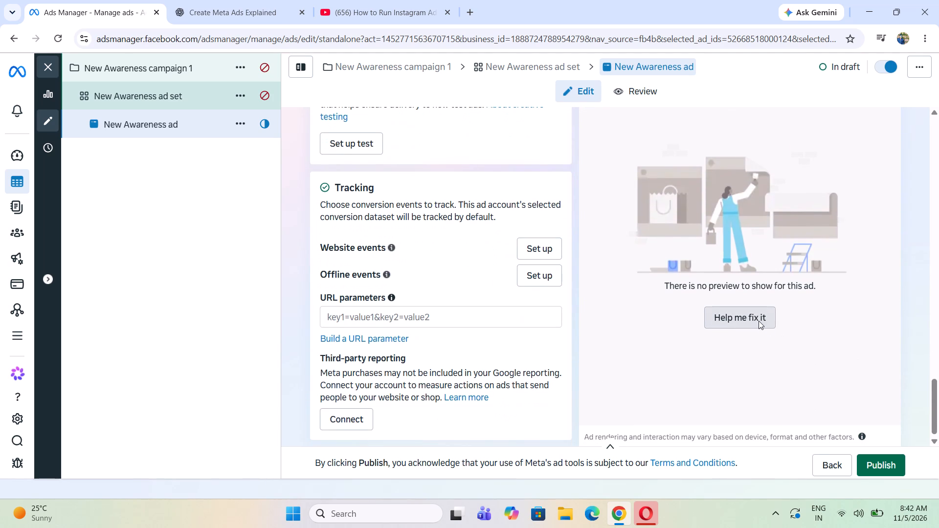
scroll(759, 321, up, 4)
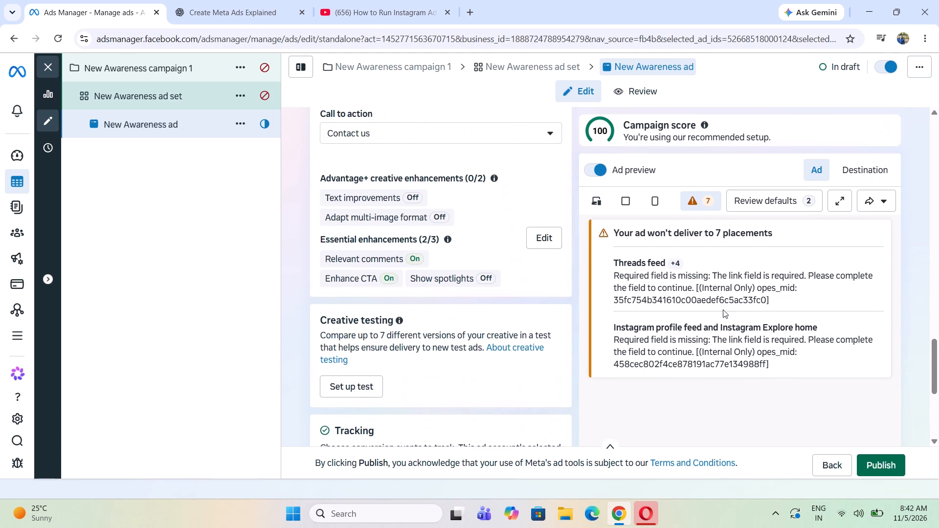
click(599, 164)
click(598, 164)
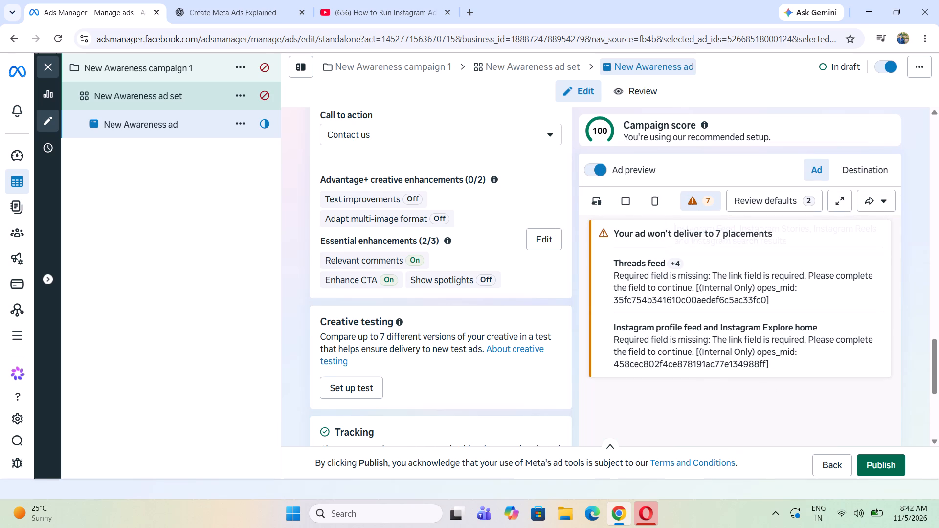
click(811, 202)
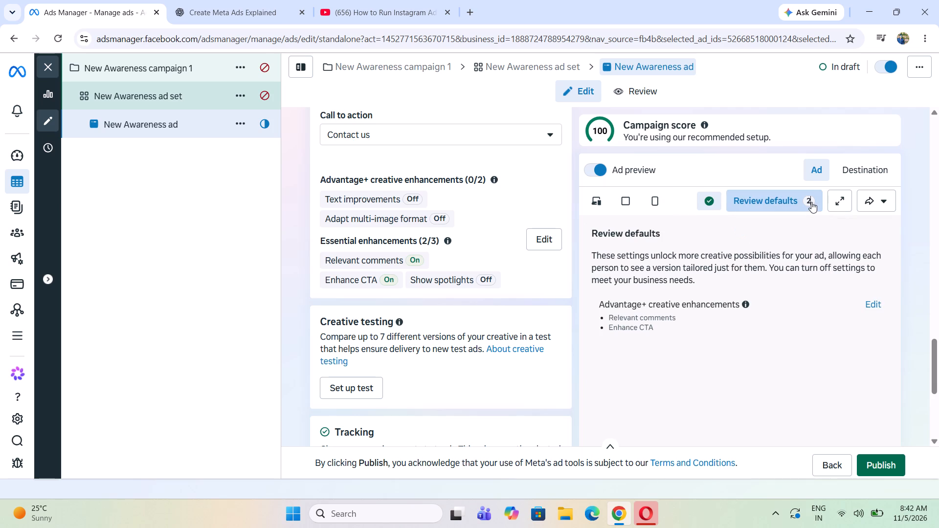
Check the ad preview's defaults, placement issues and the previews for each placement format.
click(811, 202)
click(693, 201)
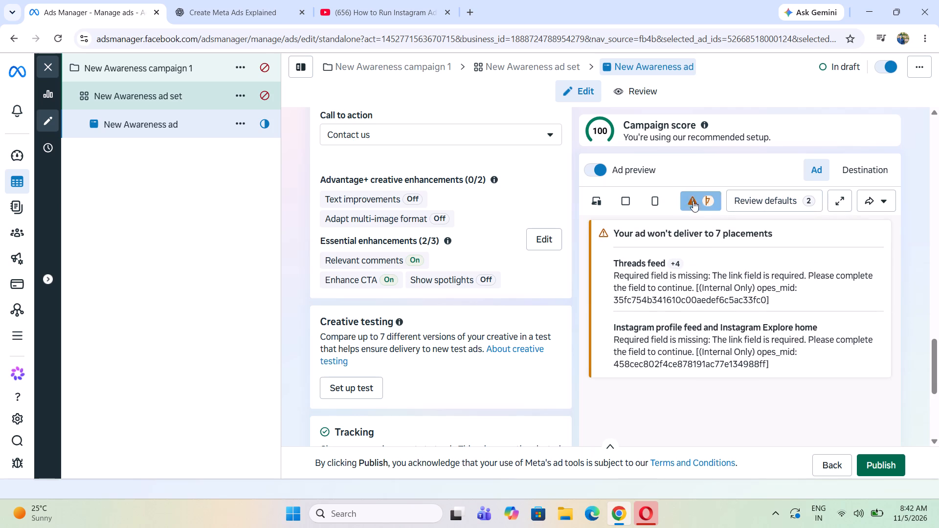
click(706, 201)
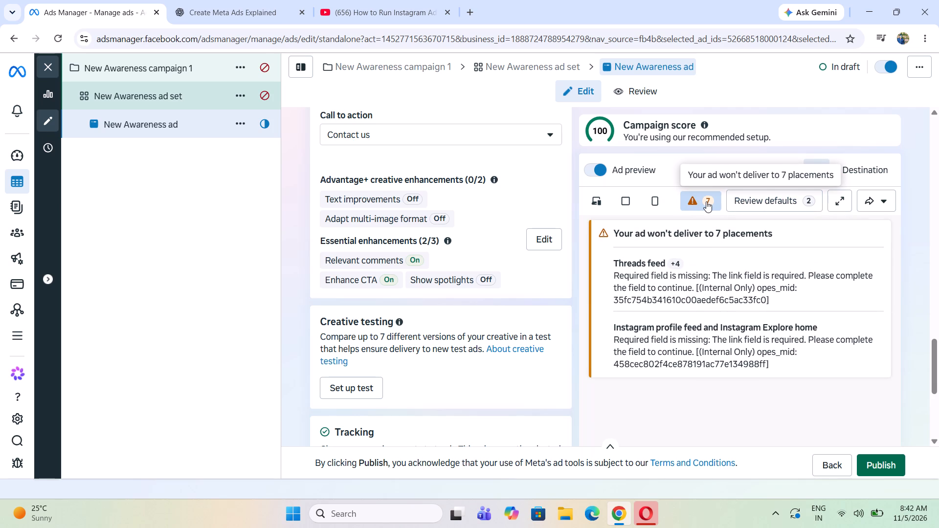
click(625, 198)
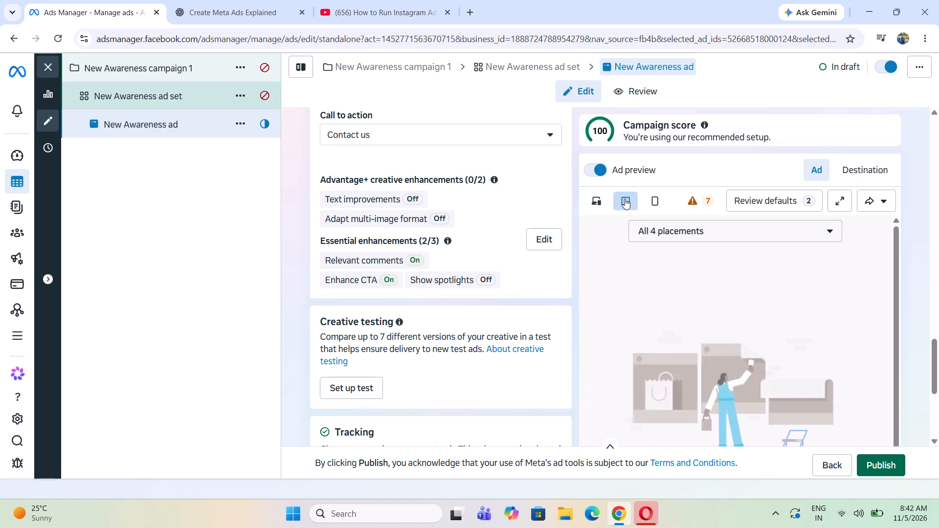
click(655, 200)
click(629, 206)
click(604, 200)
scroll(735, 308, down, 3)
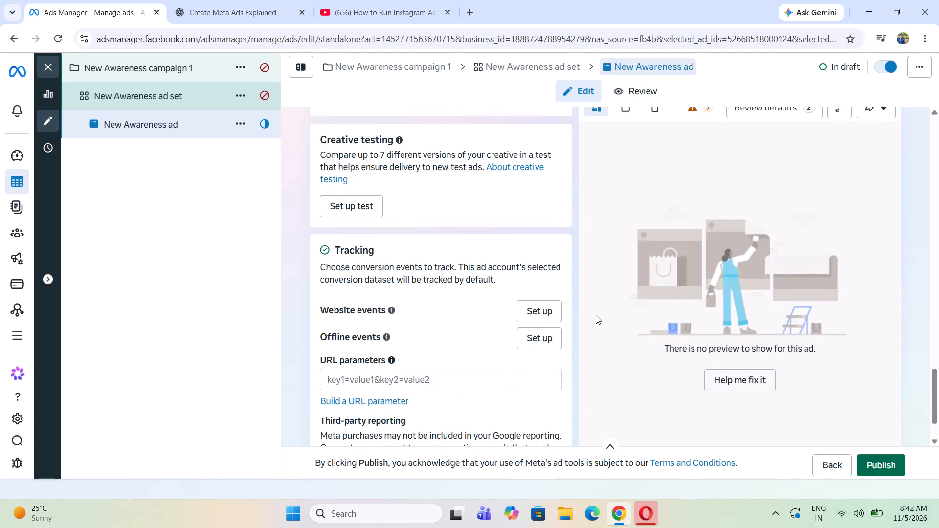
Review the ad's settings from tracking back up through ad creative, destination, ad setup and identity to the ad name.
scroll(480, 342, up, 7)
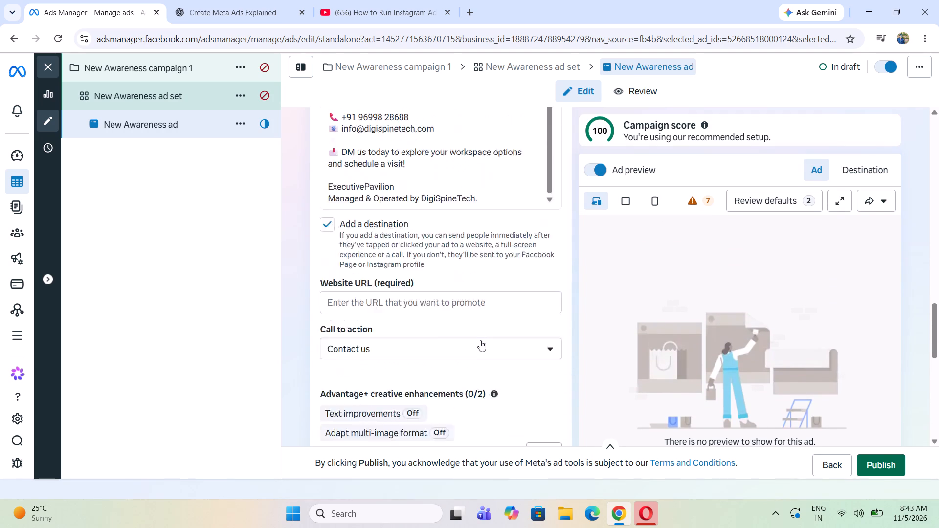
scroll(480, 340, up, 5)
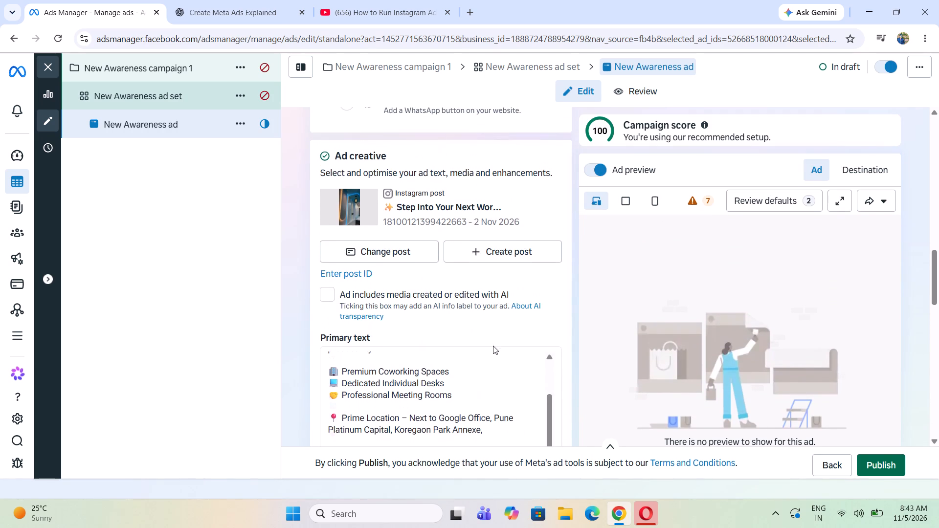
scroll(490, 348, up, 4)
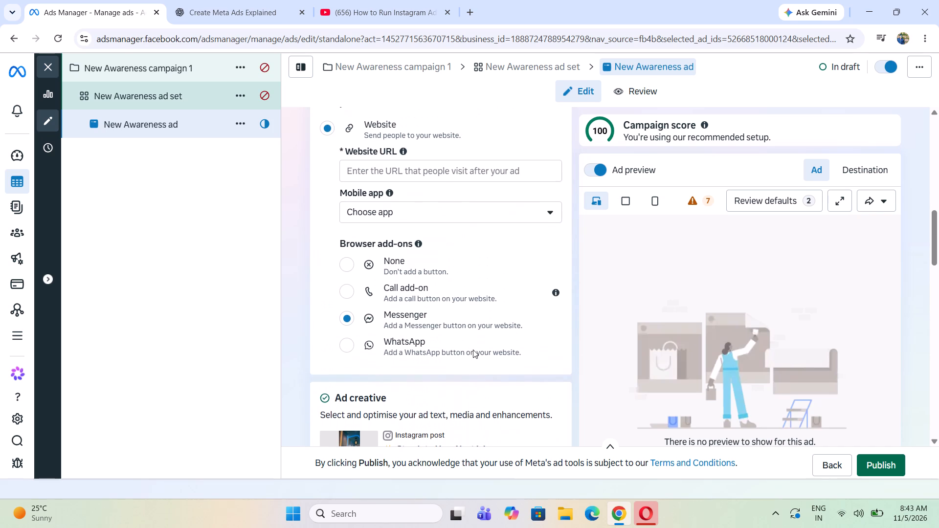
scroll(473, 350, up, 2)
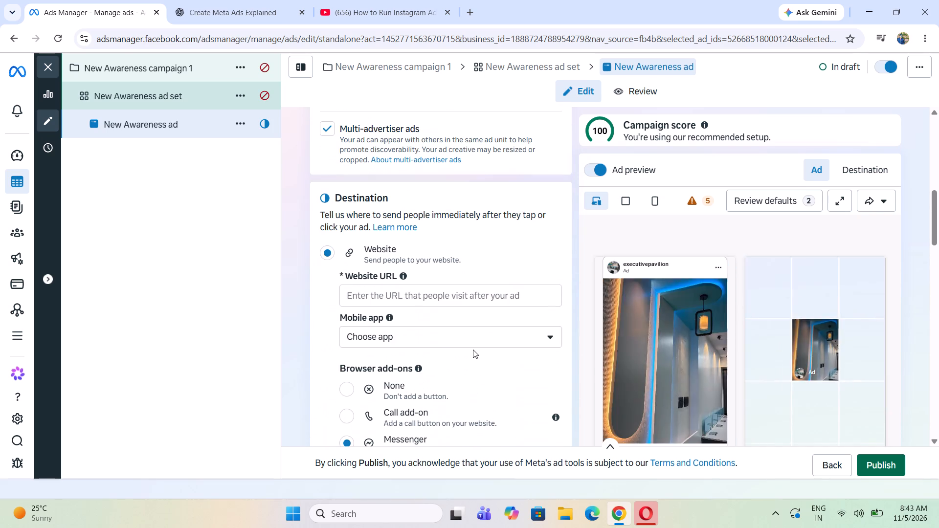
scroll(438, 297, up, 3)
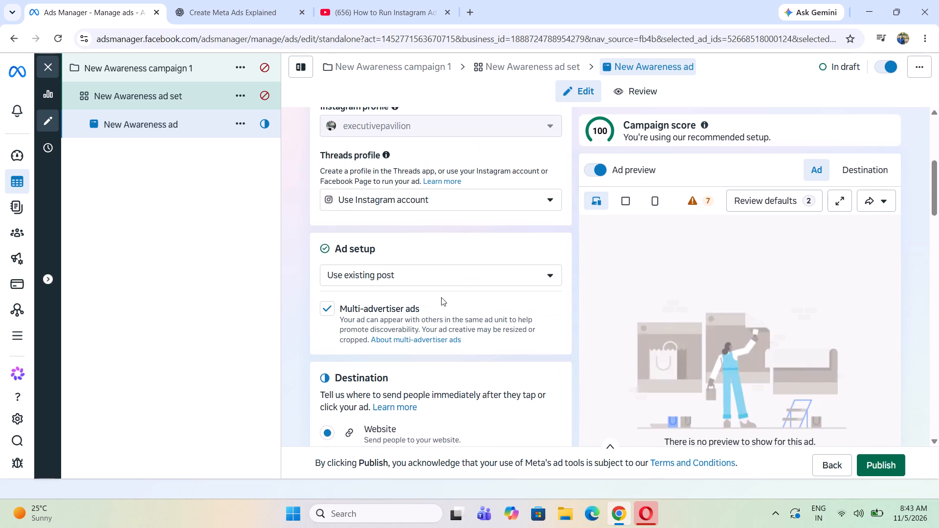
scroll(462, 322, up, 2)
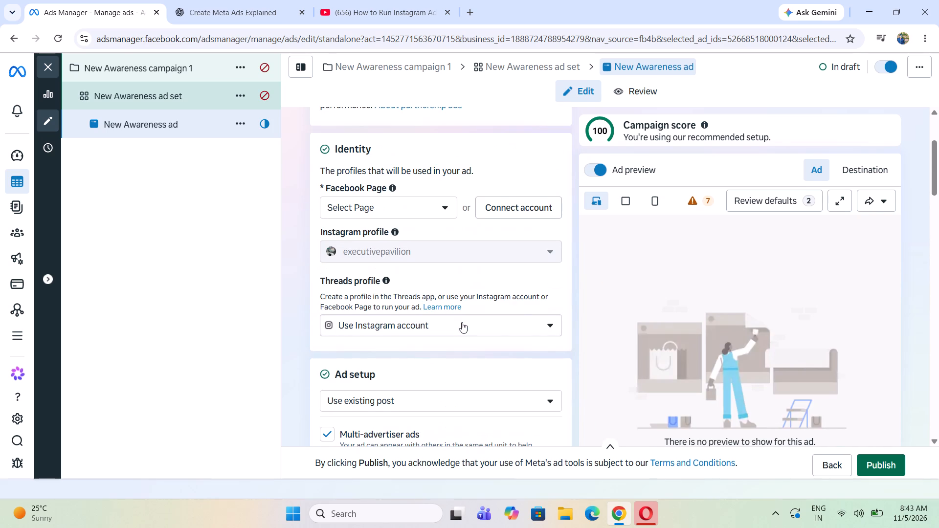
scroll(462, 322, up, 1)
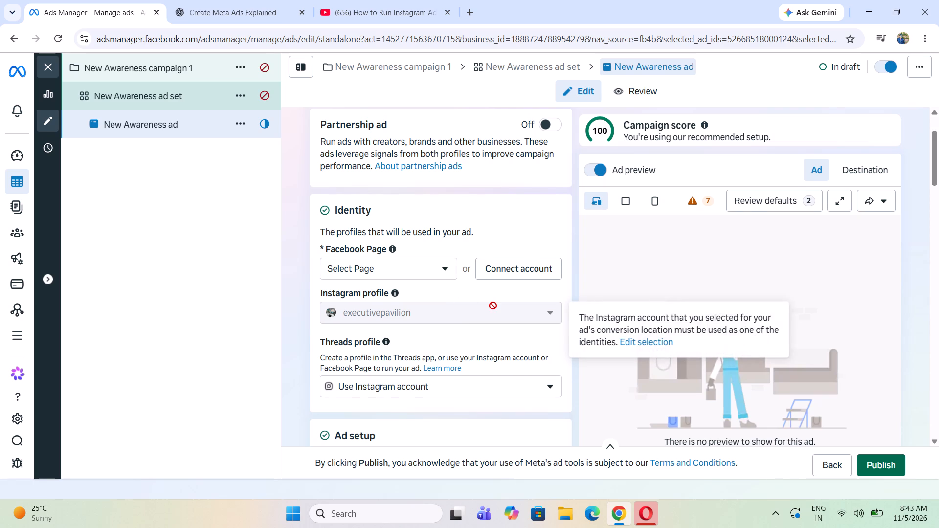
scroll(456, 320, up, 1)
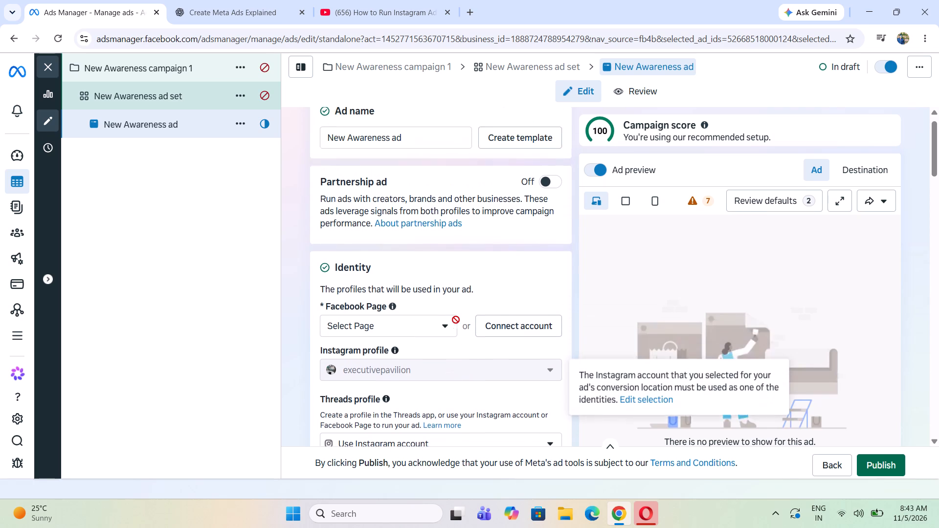
scroll(456, 320, up, 4)
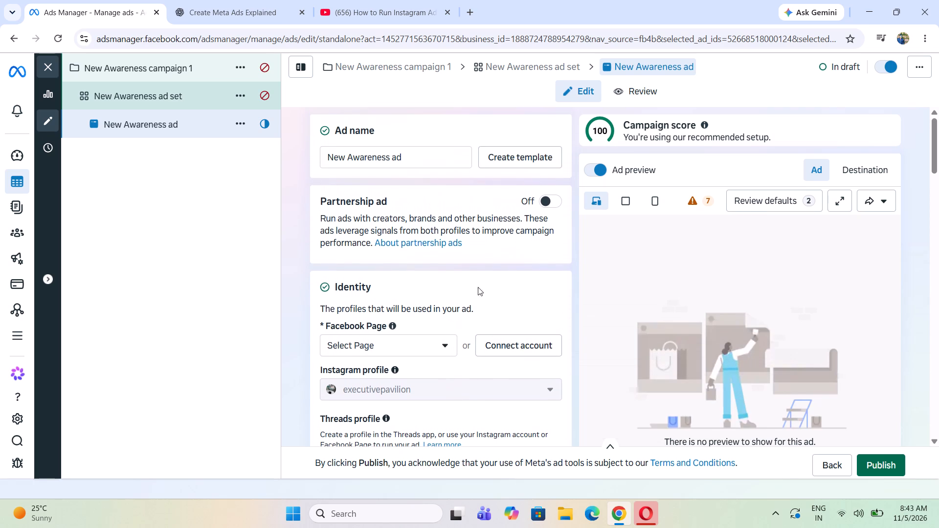
View the option to connect the executivepavilion Instagram profile to a Facebook Page, without connecting it.
click(518, 346)
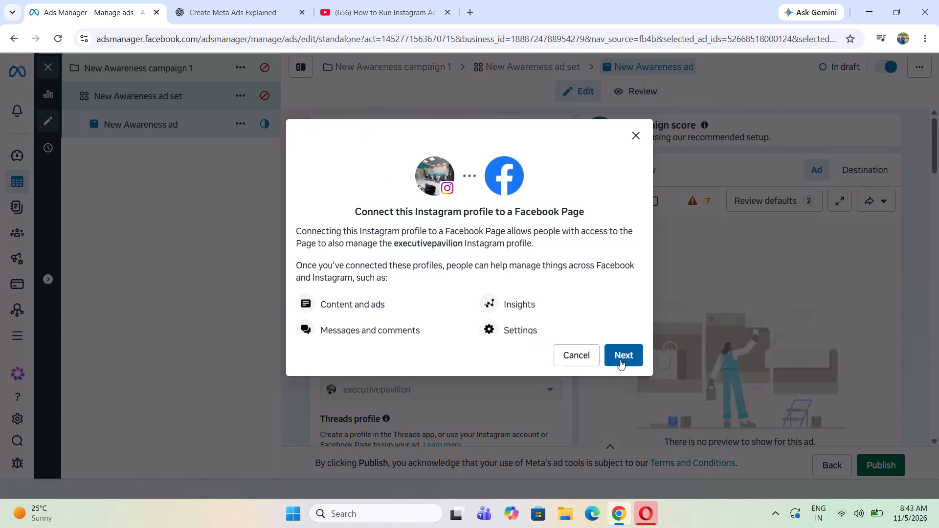
click(581, 364)
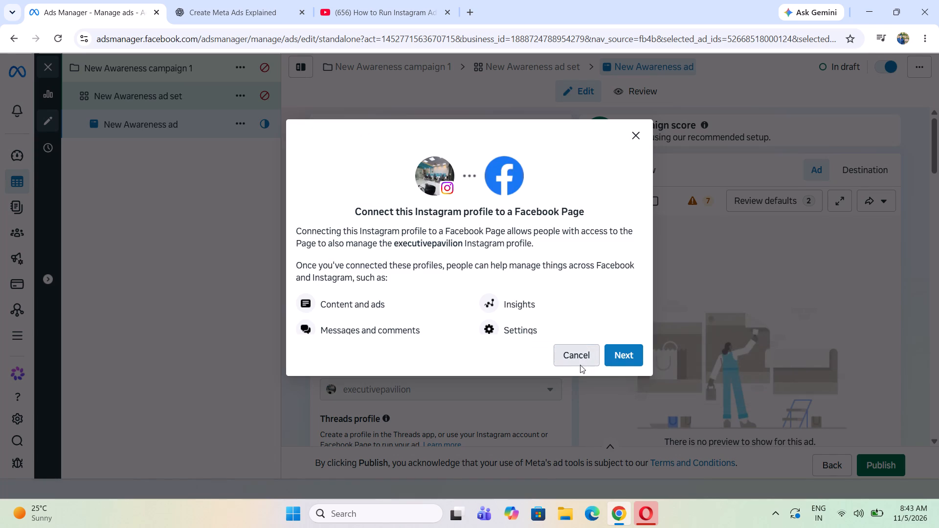
Search the Threads profile options for "exec" and close the search without changing the selection.
scroll(444, 327, down, 2)
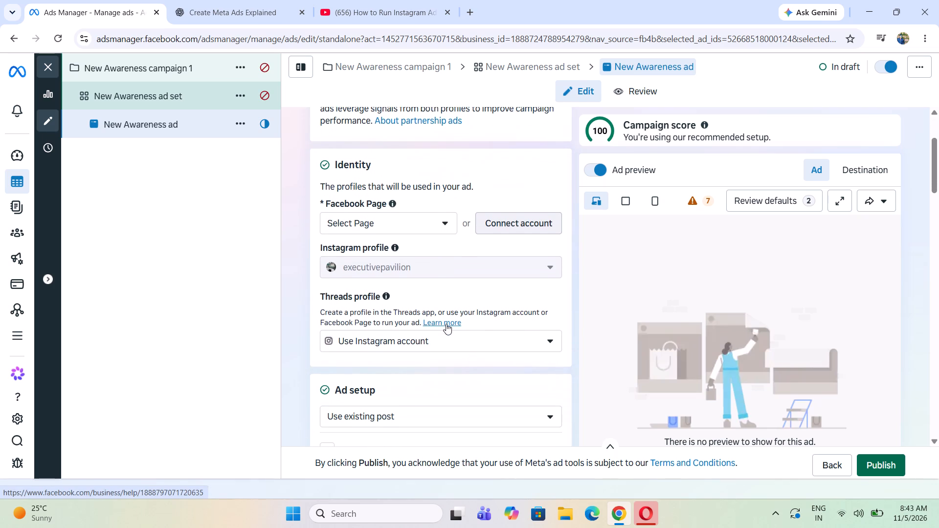
scroll(439, 356, down, 1)
click(463, 275)
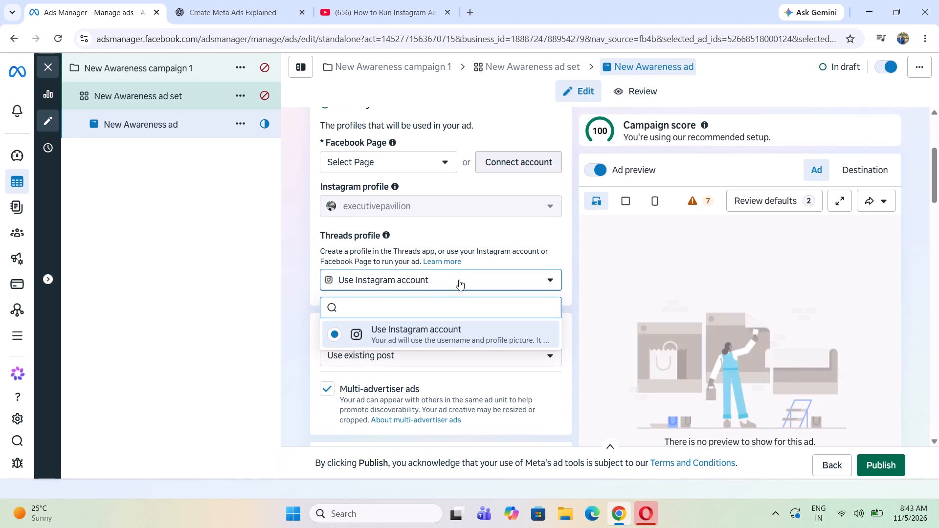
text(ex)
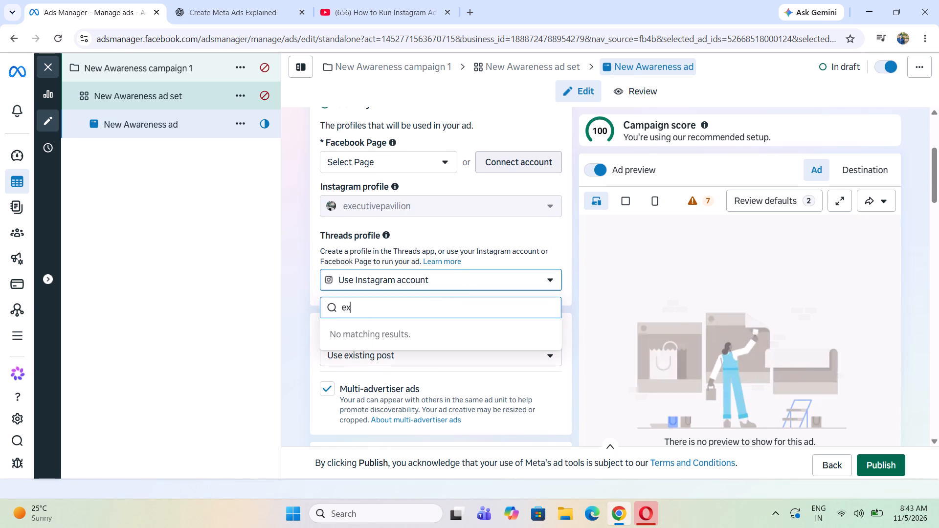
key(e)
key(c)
click(537, 281)
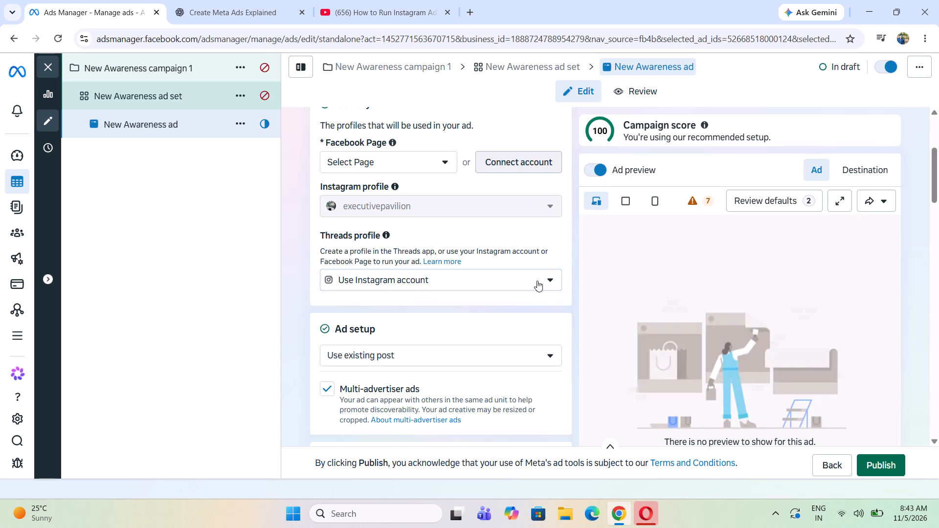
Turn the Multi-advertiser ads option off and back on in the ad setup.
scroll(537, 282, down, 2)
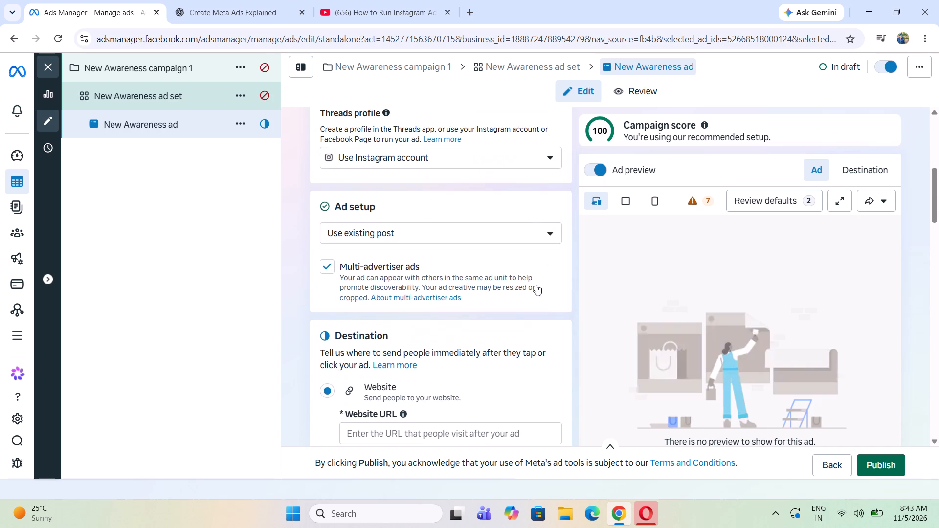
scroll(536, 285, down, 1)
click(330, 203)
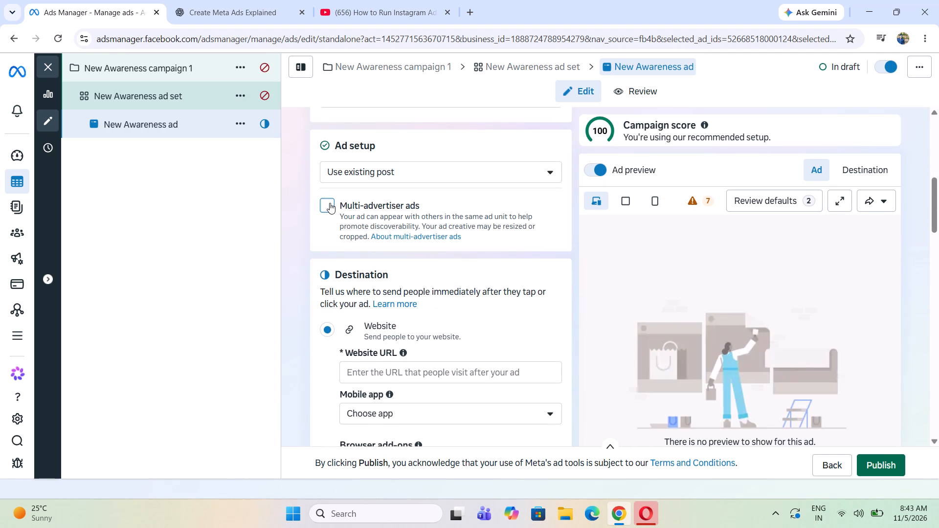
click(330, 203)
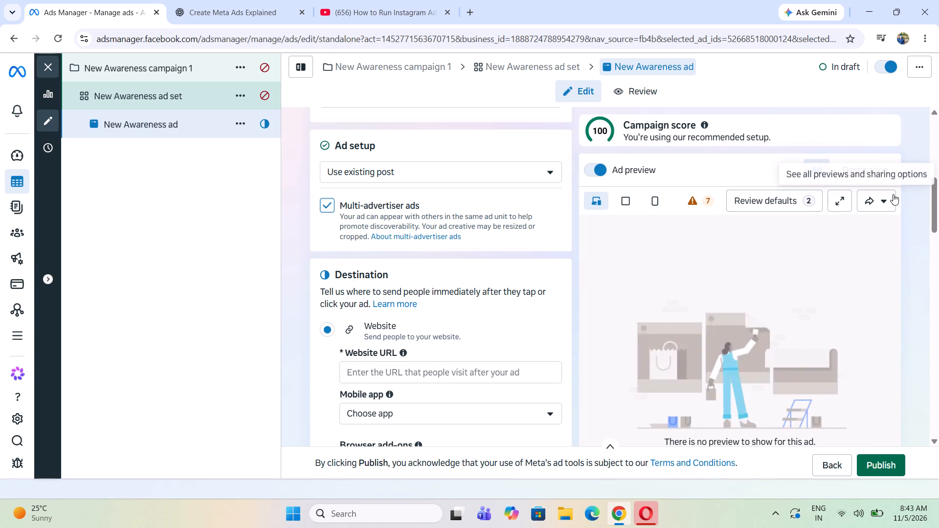
Set the browser add-on for the website destination to None.
scroll(486, 247, down, 1)
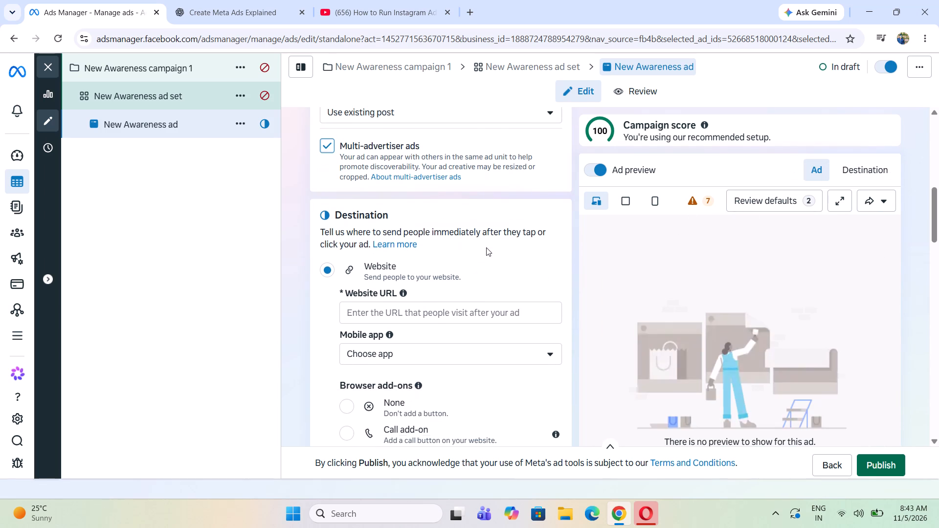
scroll(514, 334, down, 1)
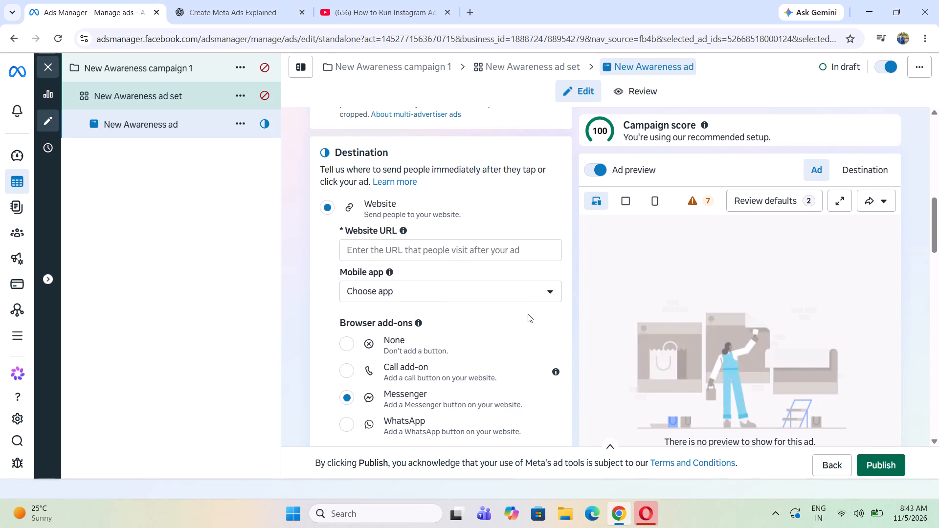
click(536, 290)
click(535, 290)
scroll(535, 290, down, 1)
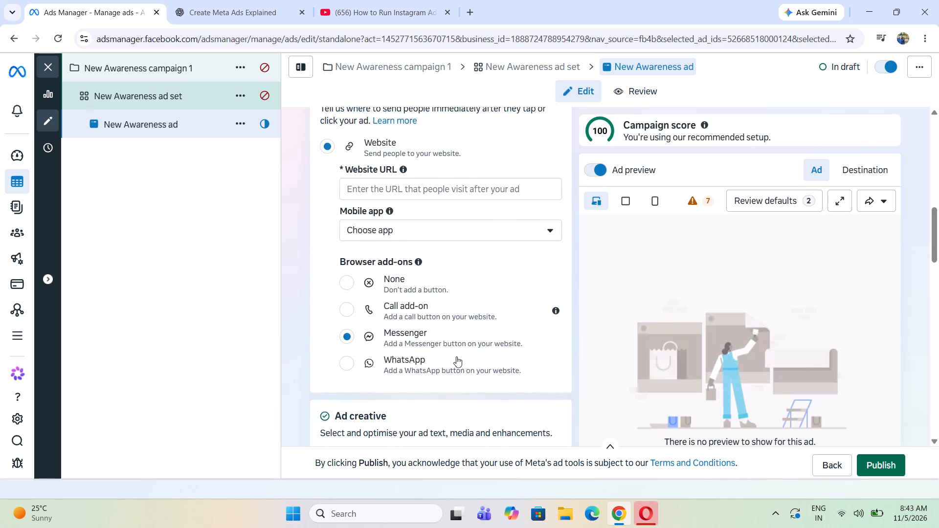
click(350, 285)
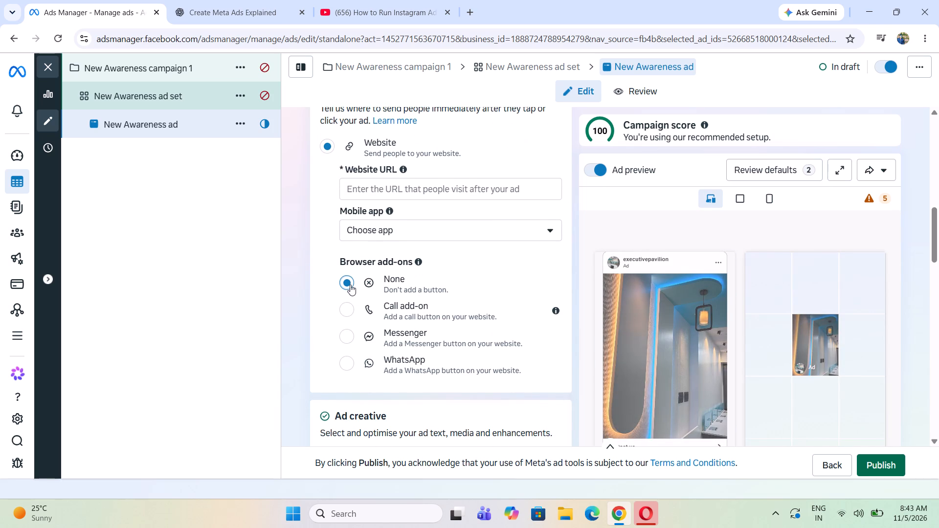
click(350, 285)
Review the ad creative, call to action, enhancements, creative testing and tracking settings.
scroll(492, 308, down, 3)
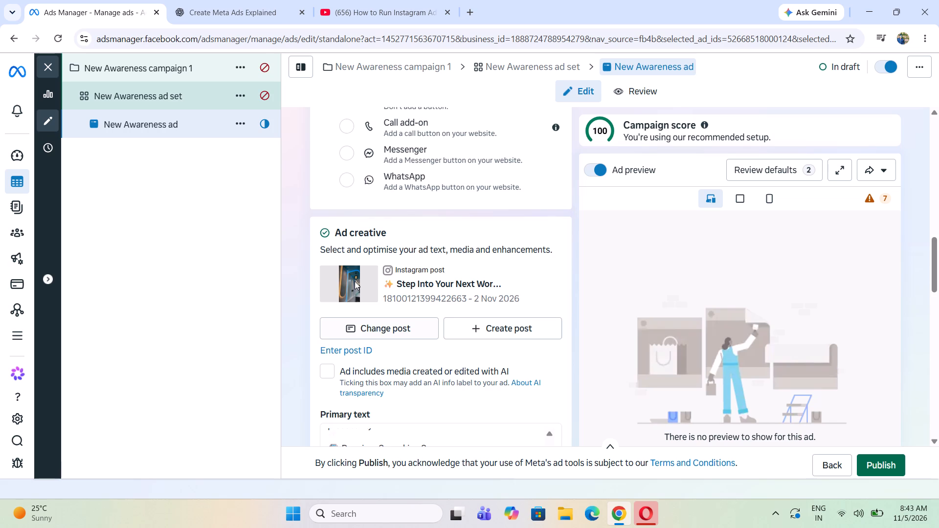
scroll(356, 281, down, 2)
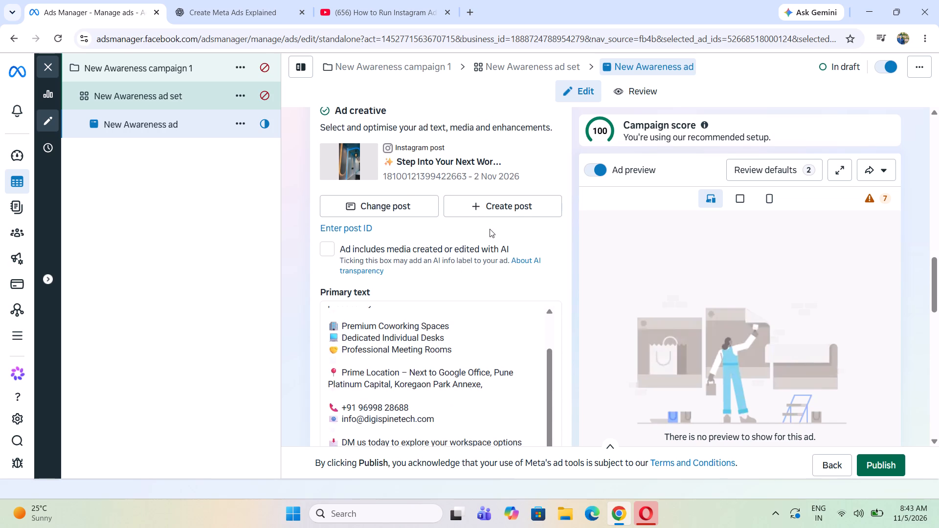
scroll(481, 297, down, 5)
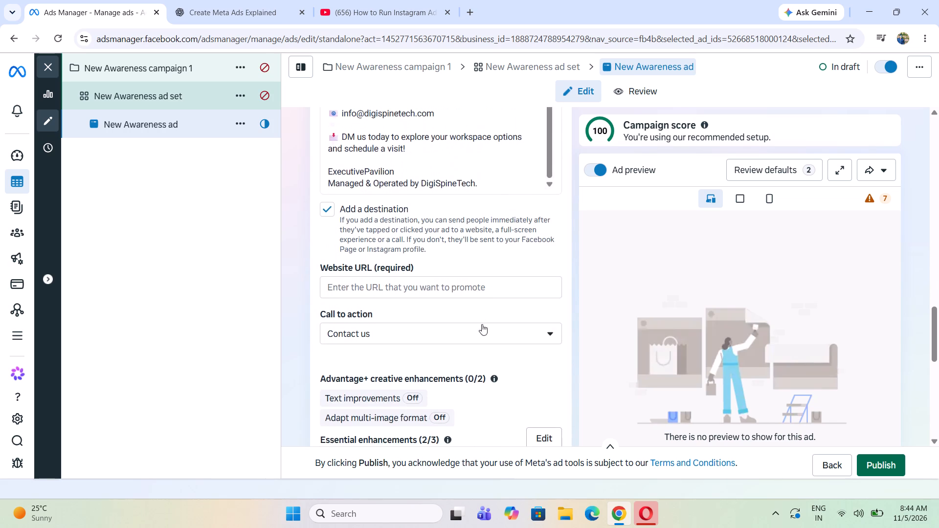
scroll(482, 325, down, 4)
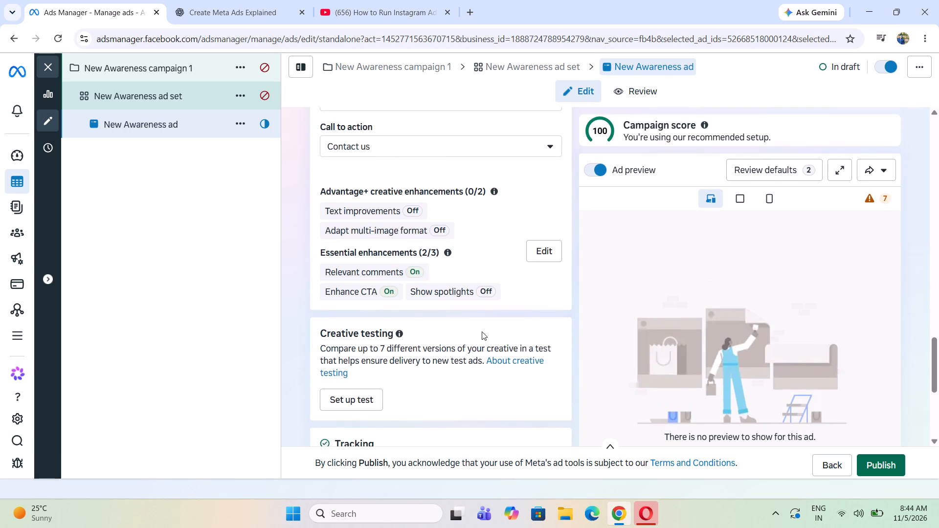
scroll(482, 331, down, 5)
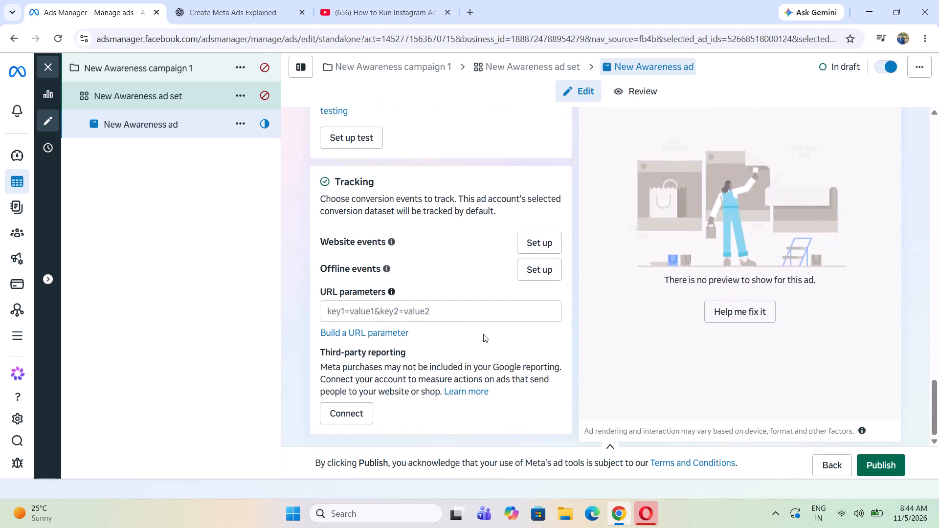
scroll(483, 334, down, 5)
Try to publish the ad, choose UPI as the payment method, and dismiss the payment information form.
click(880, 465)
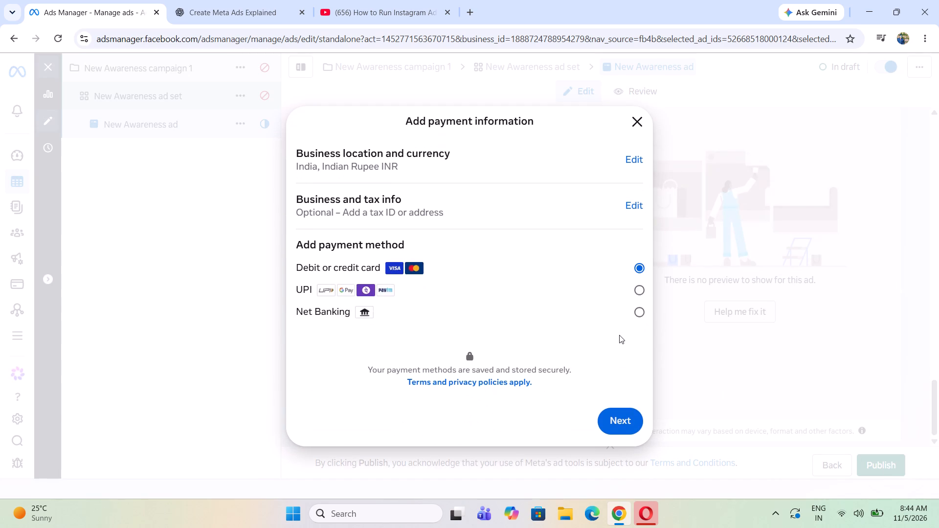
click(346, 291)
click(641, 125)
Look back over the tracking, enhancement, call to action, primary text and ad creative settings.
scroll(682, 244, down, 2)
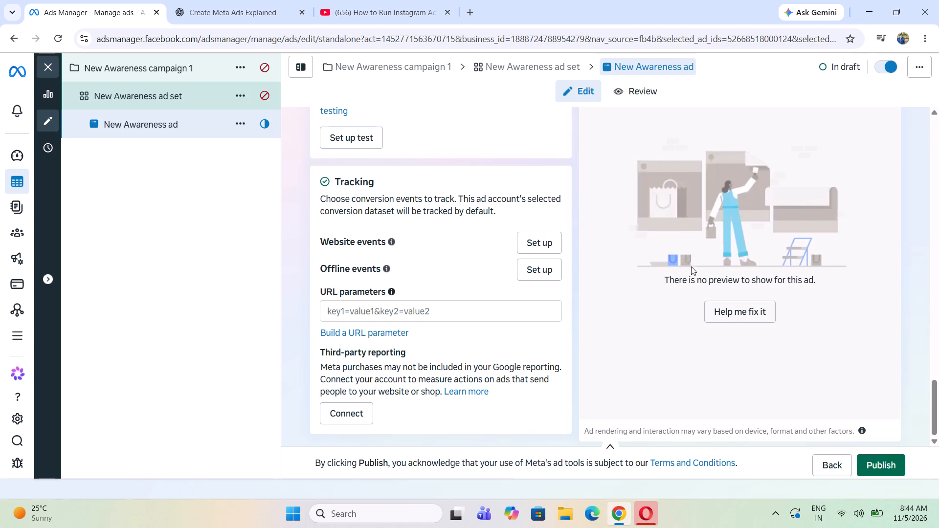
scroll(691, 266, down, 1)
scroll(730, 326, down, 1)
scroll(793, 360, up, 6)
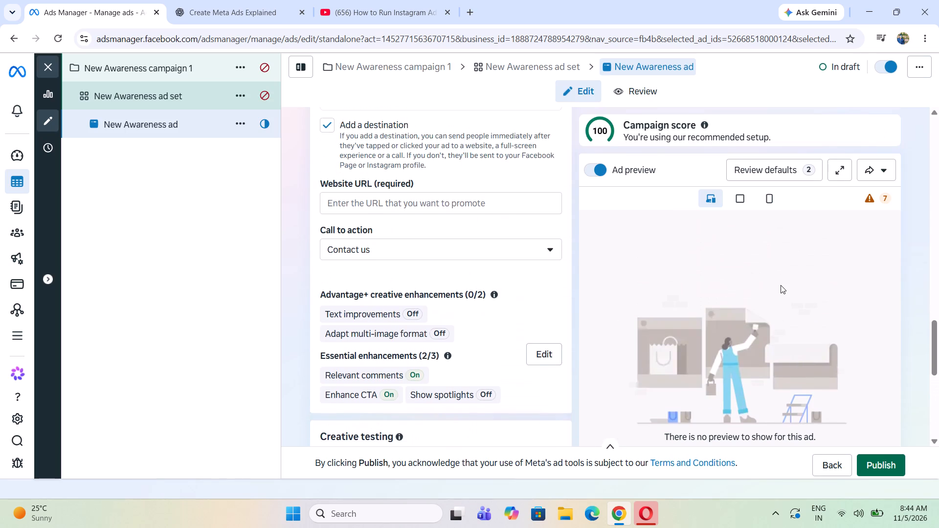
scroll(781, 285, up, 6)
scroll(531, 287, up, 1)
scroll(463, 285, up, 1)
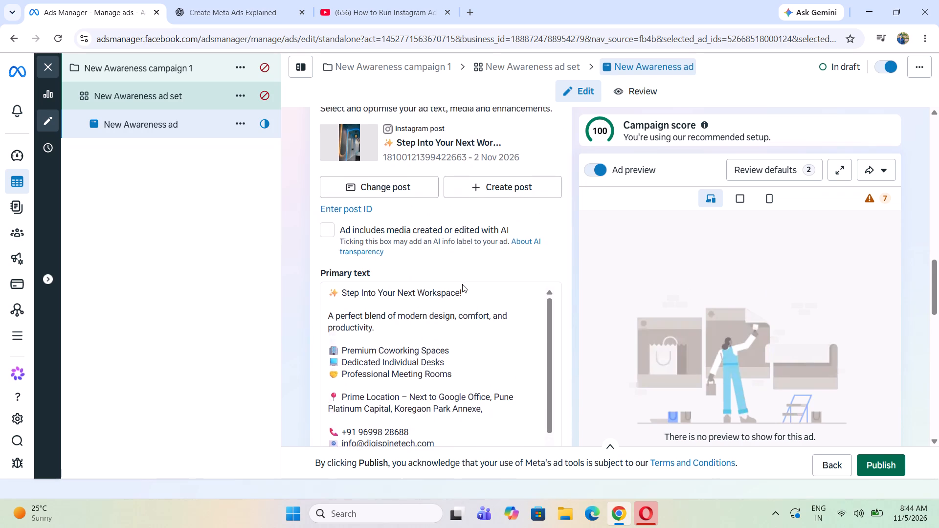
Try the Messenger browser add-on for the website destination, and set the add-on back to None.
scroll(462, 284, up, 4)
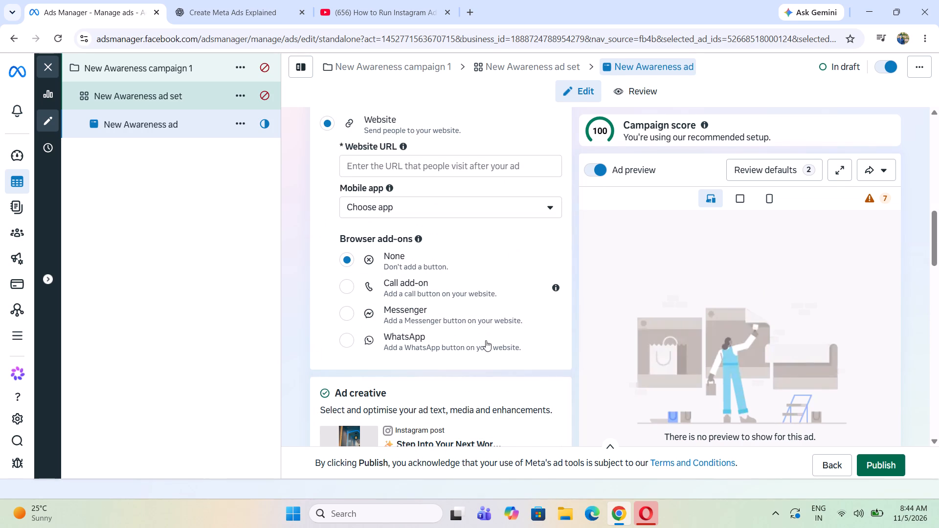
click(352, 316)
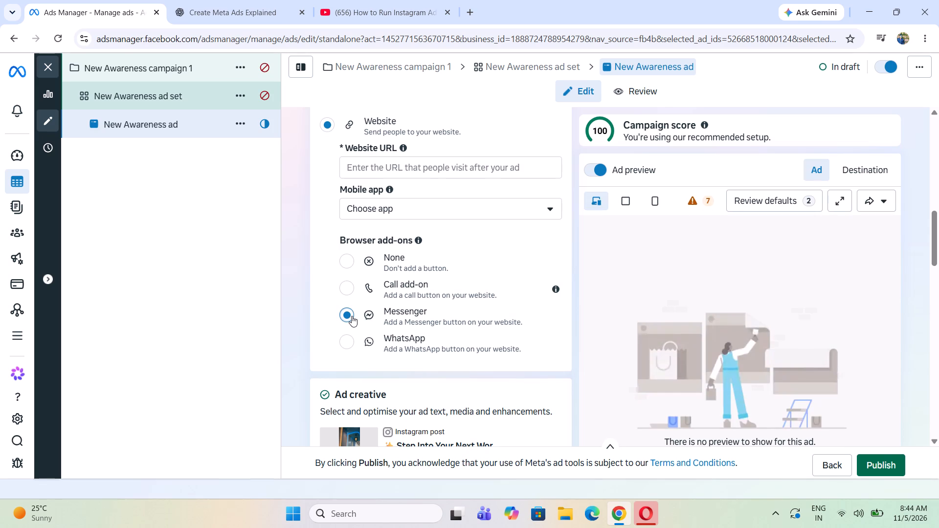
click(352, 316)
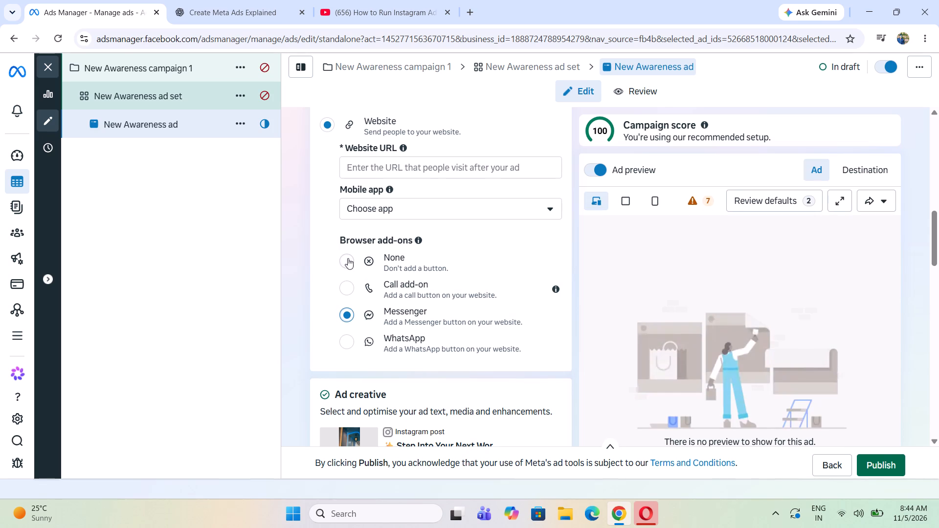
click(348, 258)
Look over the ad's name, identity, setup and destination settings, check the ad set, and return to the ad.
scroll(458, 313, up, 3)
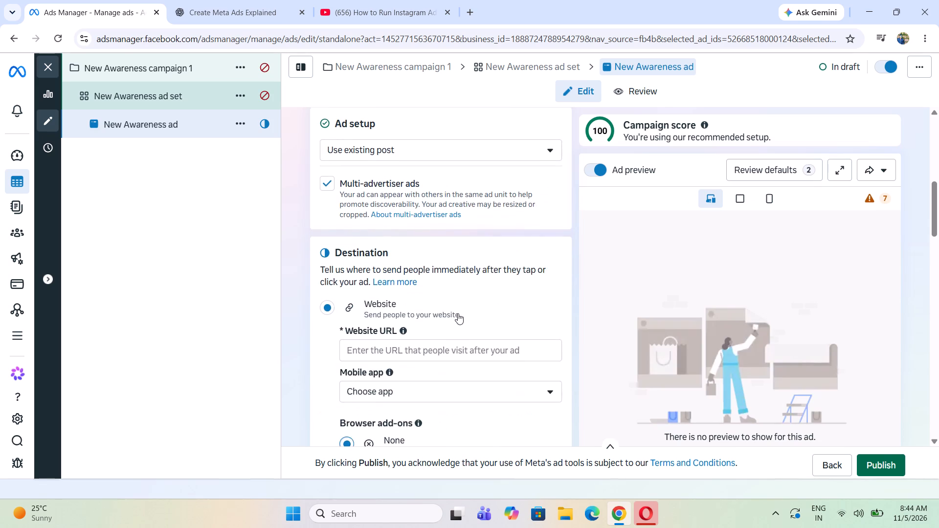
scroll(458, 313, up, 13)
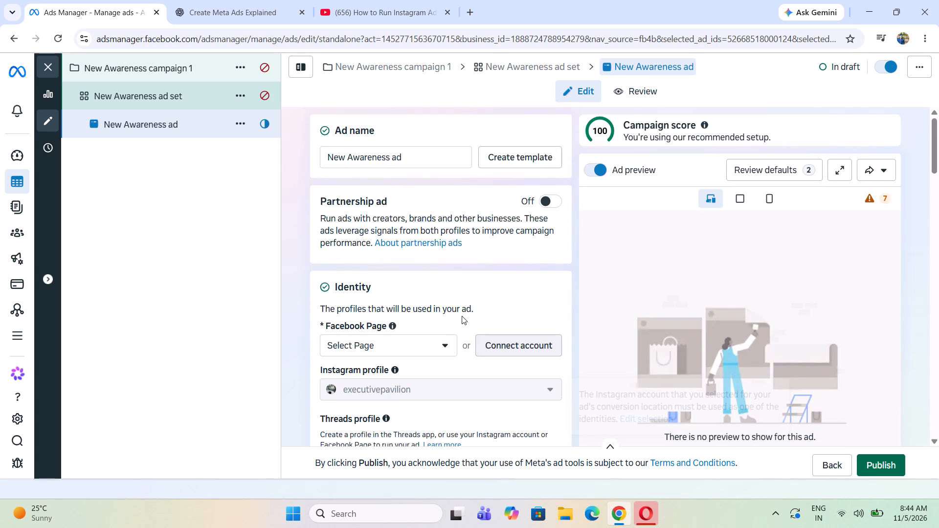
scroll(462, 316, down, 7)
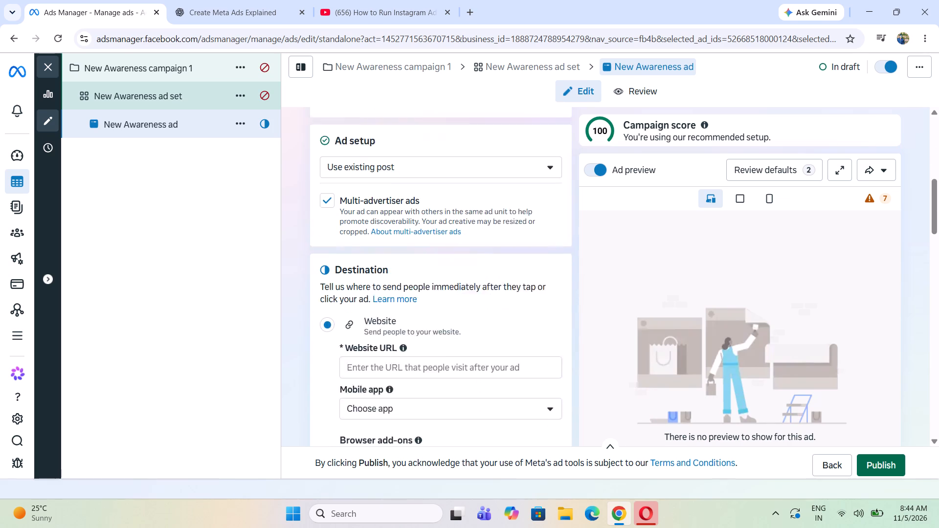
click(587, 89)
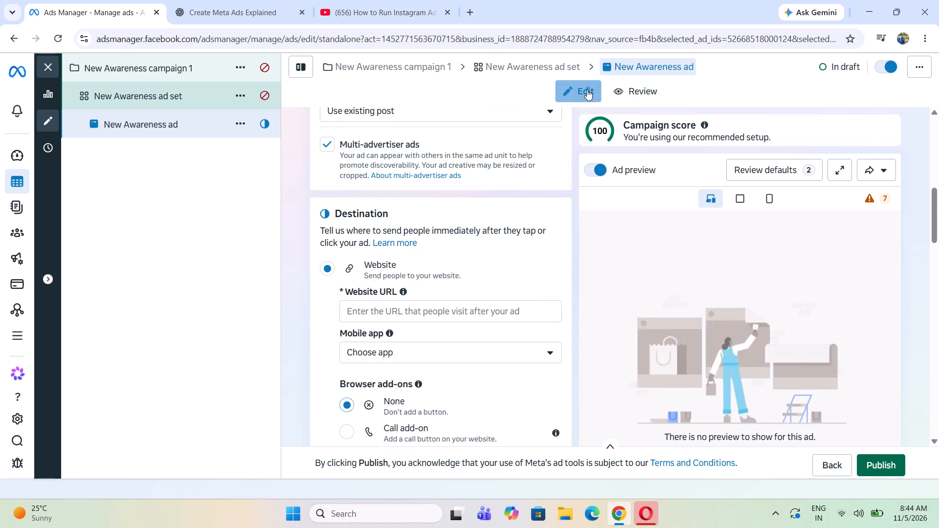
click(829, 463)
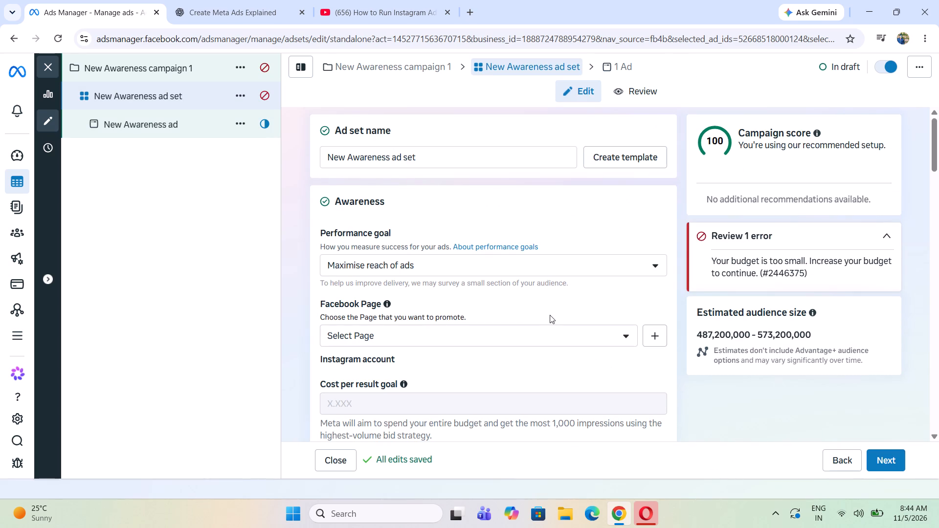
click(142, 125)
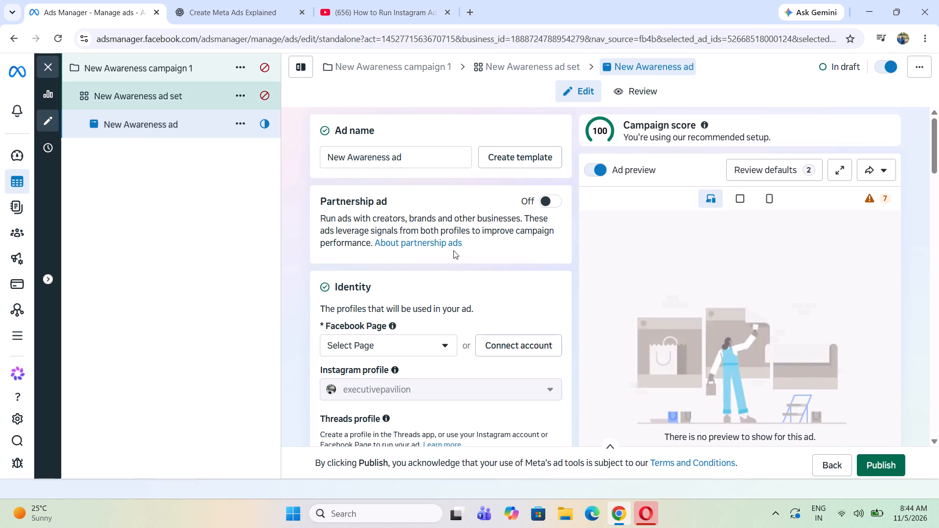
Change the ad creative's Instagram post to the "Your Workspace. Your Ambition. Your Success." reel.
scroll(470, 312, down, 1)
scroll(501, 359, up, 5)
scroll(502, 360, down, 10)
scroll(502, 360, up, 1)
scroll(502, 360, down, 4)
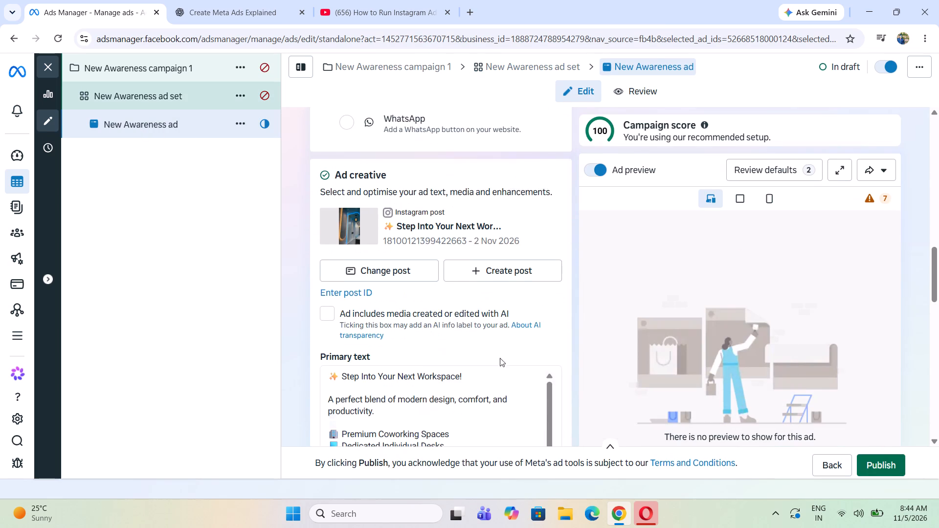
click(362, 262)
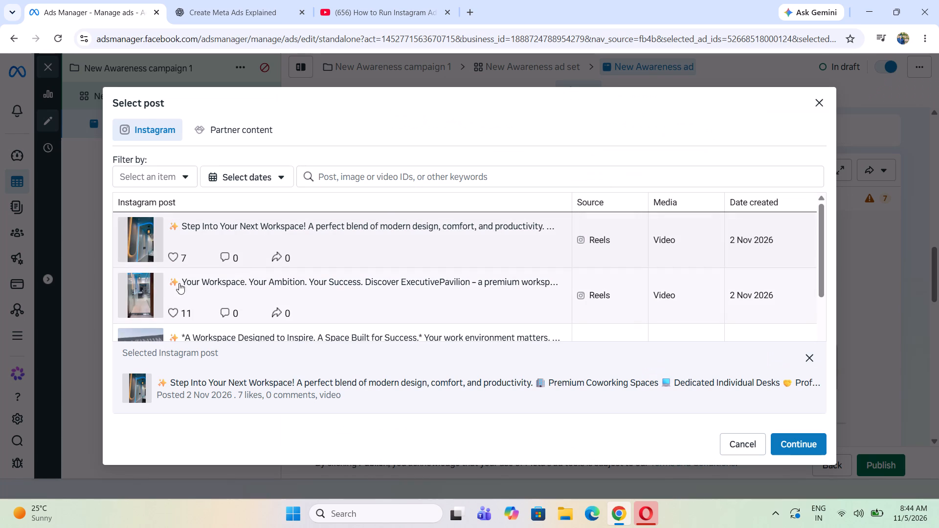
click(150, 287)
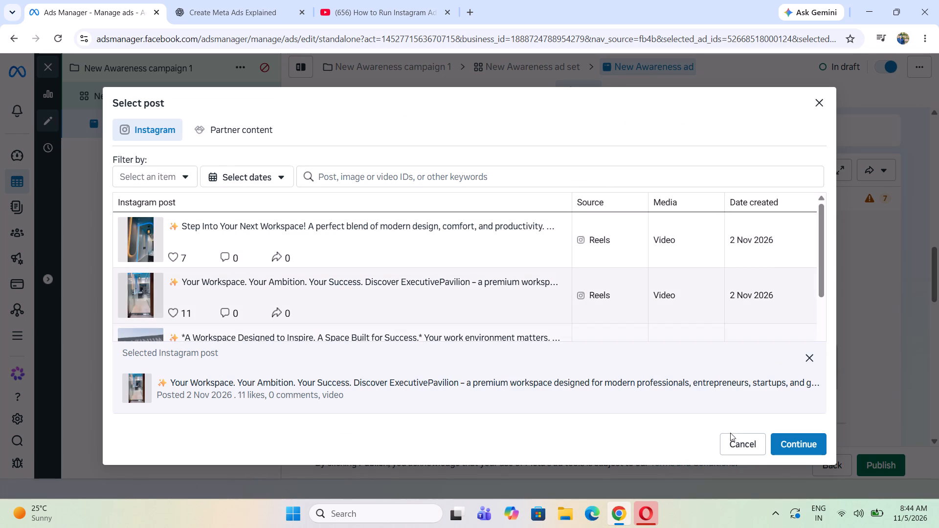
click(797, 446)
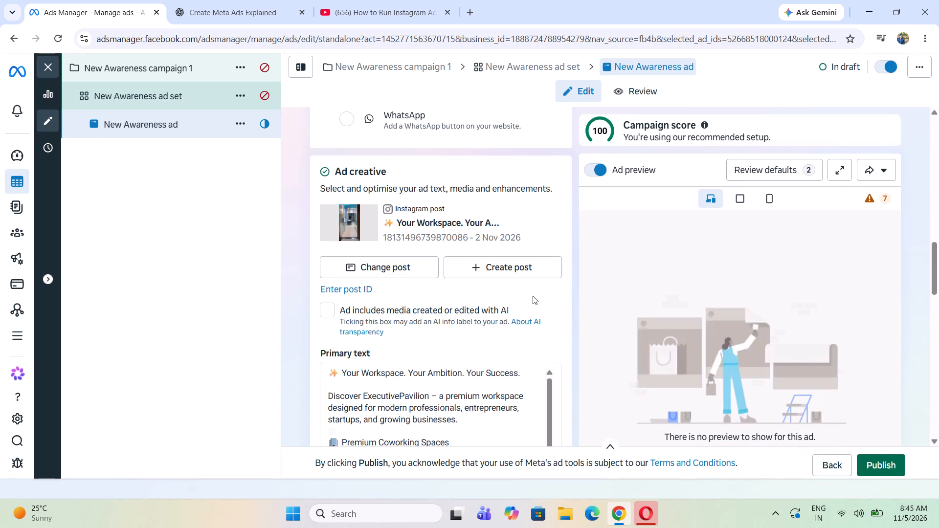
Check the ad preview for the Feeds placements and the Stories, Status, Reels and Search results placements.
click(739, 201)
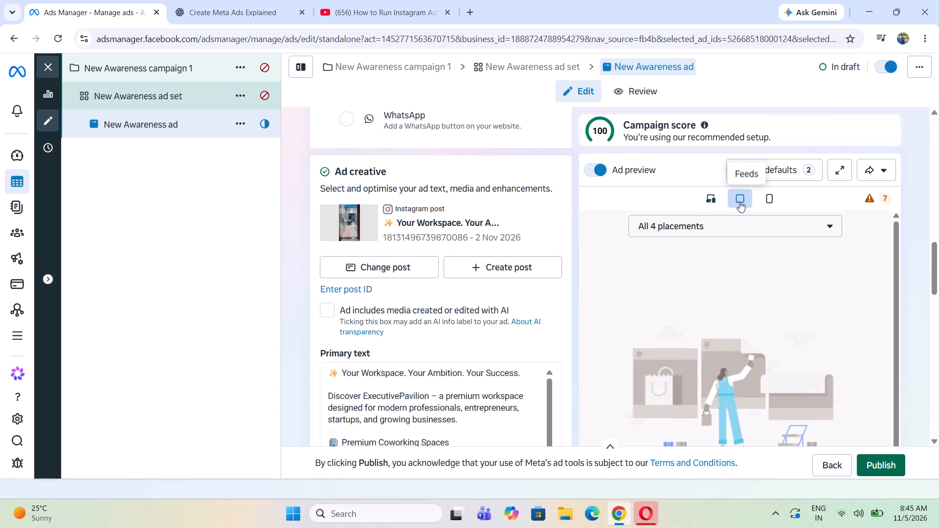
click(771, 199)
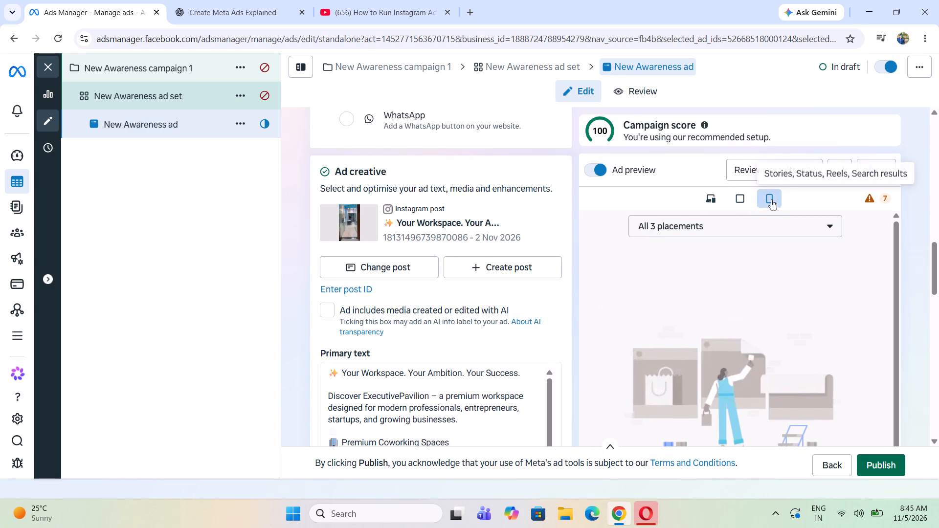
click(710, 199)
Review the ad's summary, from identity and post text through Advantage+ creative to the ad preview.
click(640, 90)
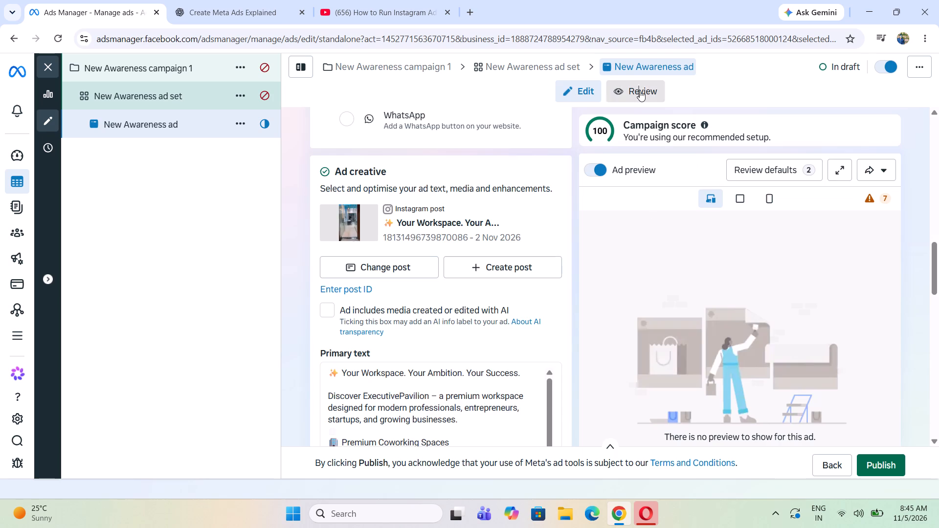
scroll(585, 230, down, 4)
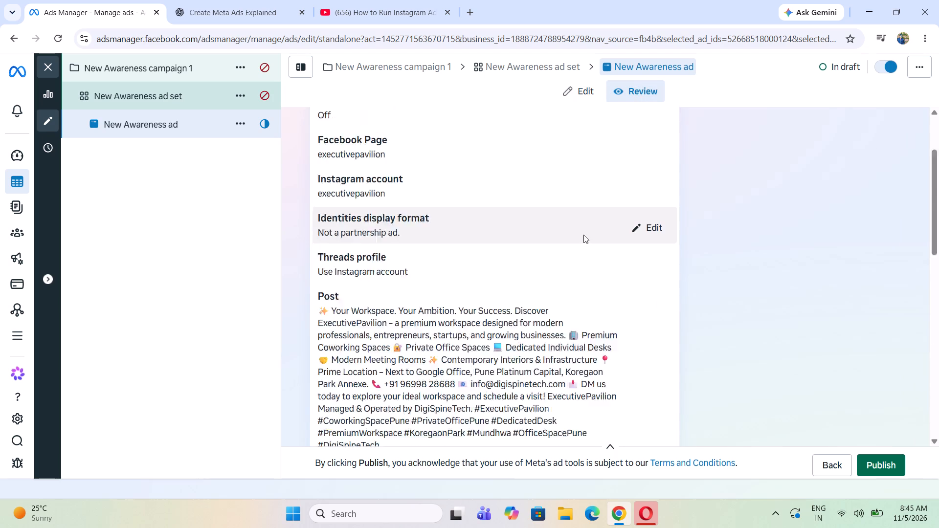
scroll(583, 235, down, 8)
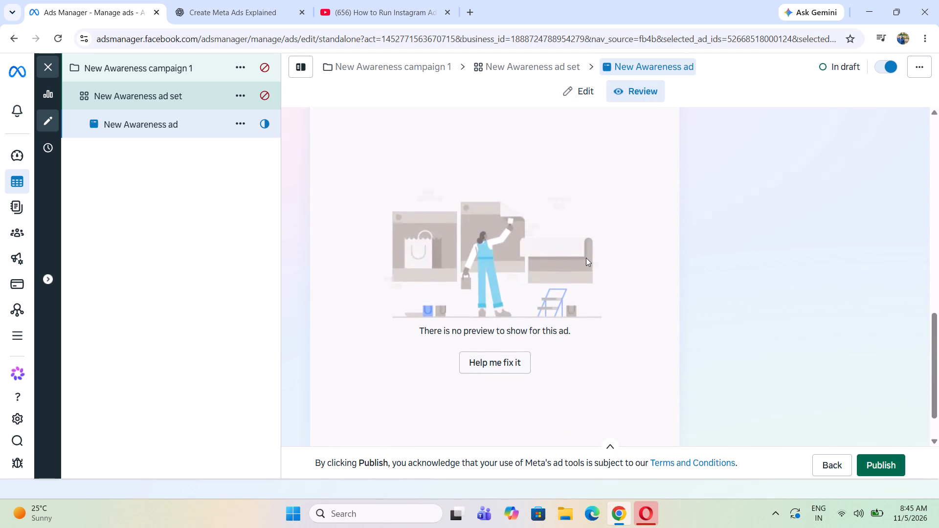
scroll(586, 258, down, 2)
scroll(524, 308, up, 1)
Open the help for the missing ad preview, examine the affected placements, and look back over the ad summary.
click(514, 313)
click(501, 361)
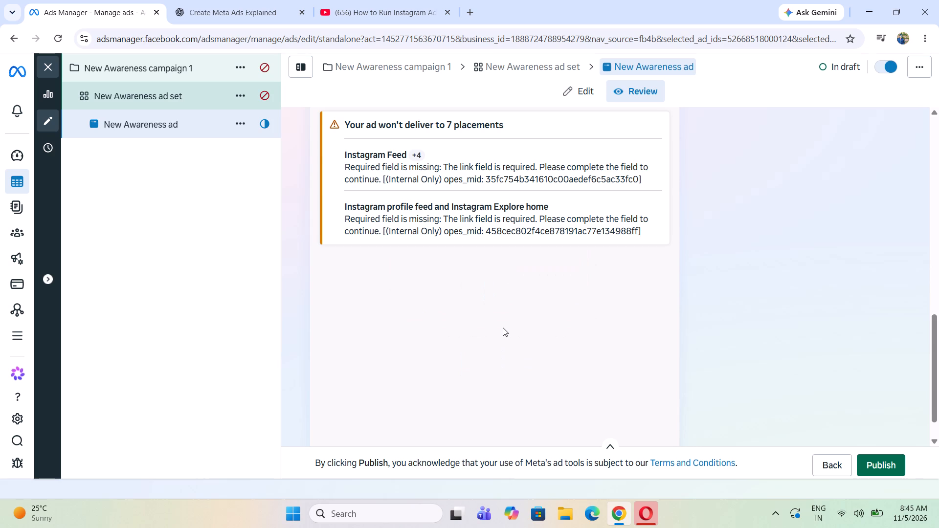
click(419, 155)
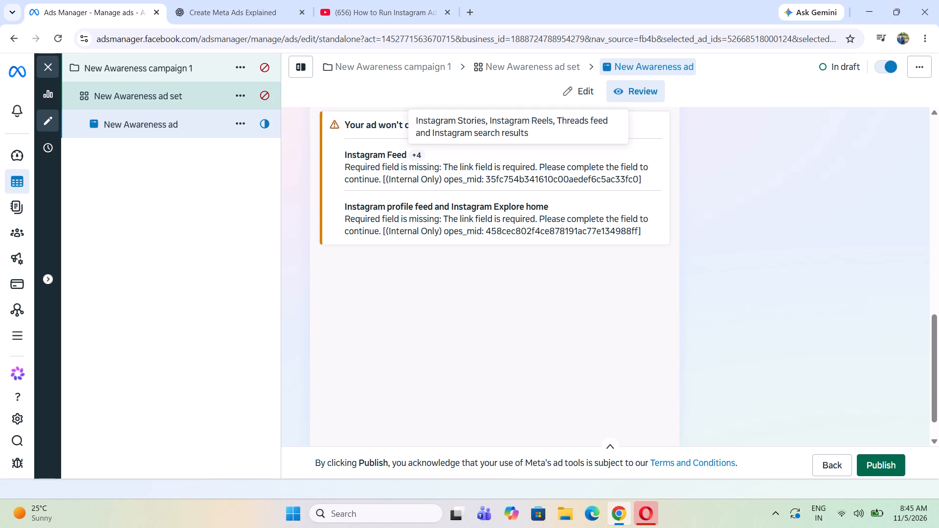
click(502, 211)
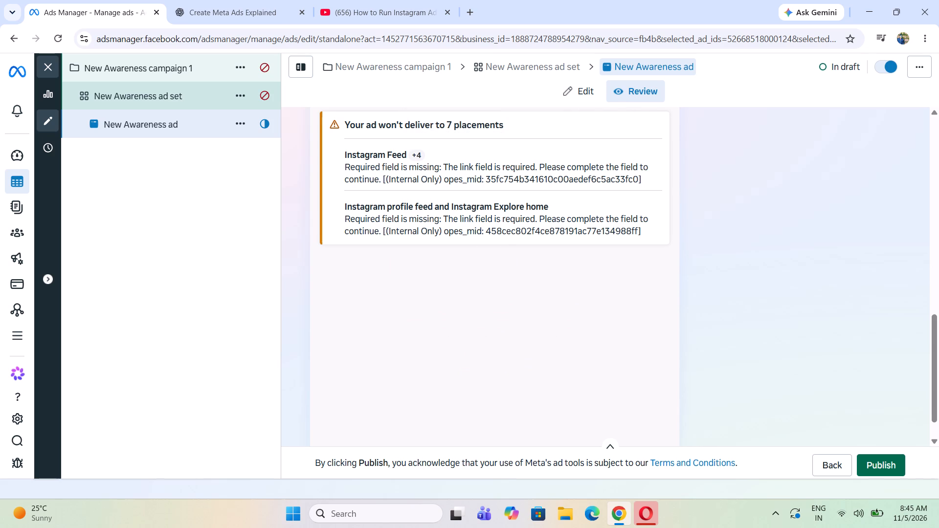
click(470, 153)
scroll(533, 304, up, 6)
scroll(556, 344, up, 4)
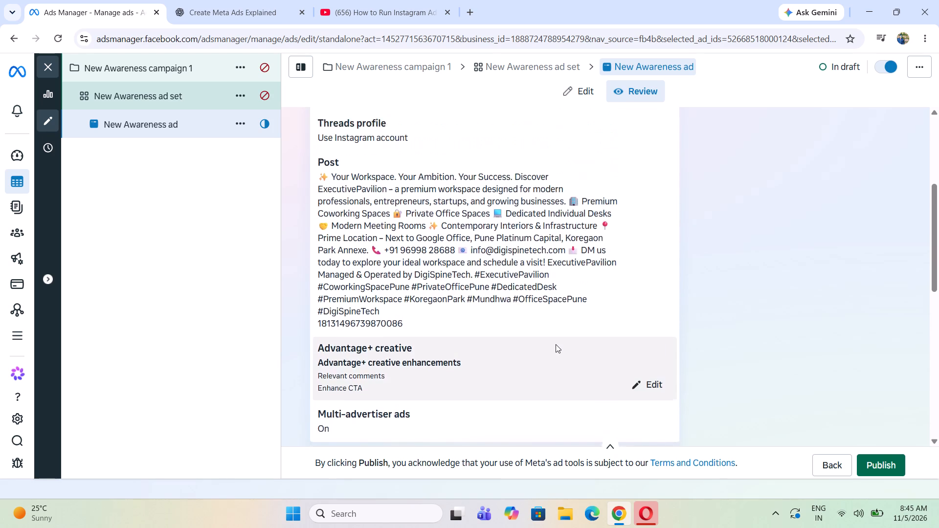
scroll(556, 344, up, 3)
scroll(556, 344, down, 11)
scroll(556, 344, up, 2)
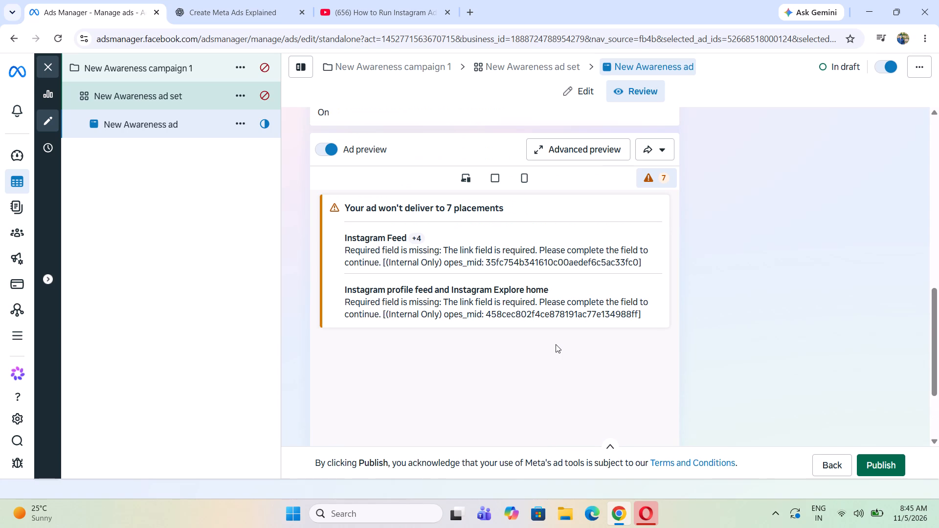
scroll(556, 344, up, 6)
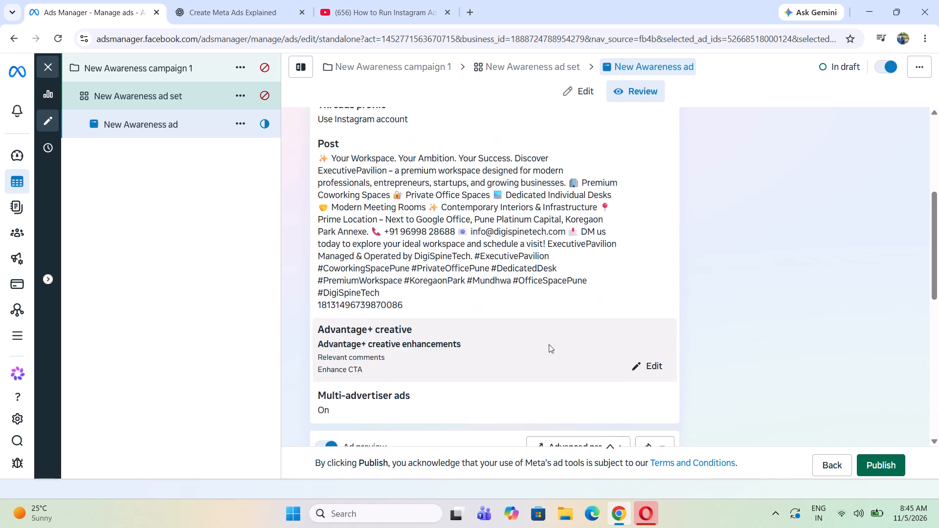
scroll(549, 344, up, 3)
scroll(580, 141, up, 3)
Go back to the New Awareness ad set and turn on Dynamic creative.
click(828, 467)
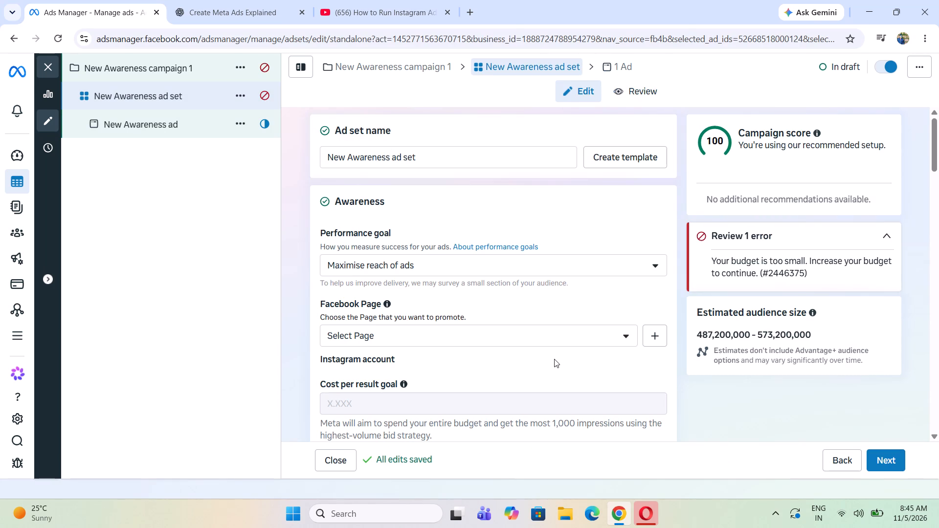
scroll(582, 341, down, 2)
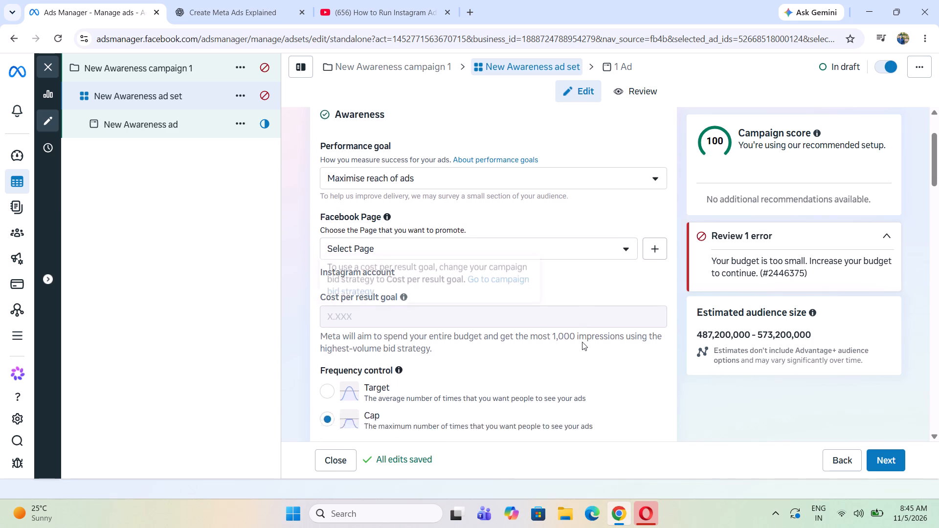
scroll(595, 365, down, 1)
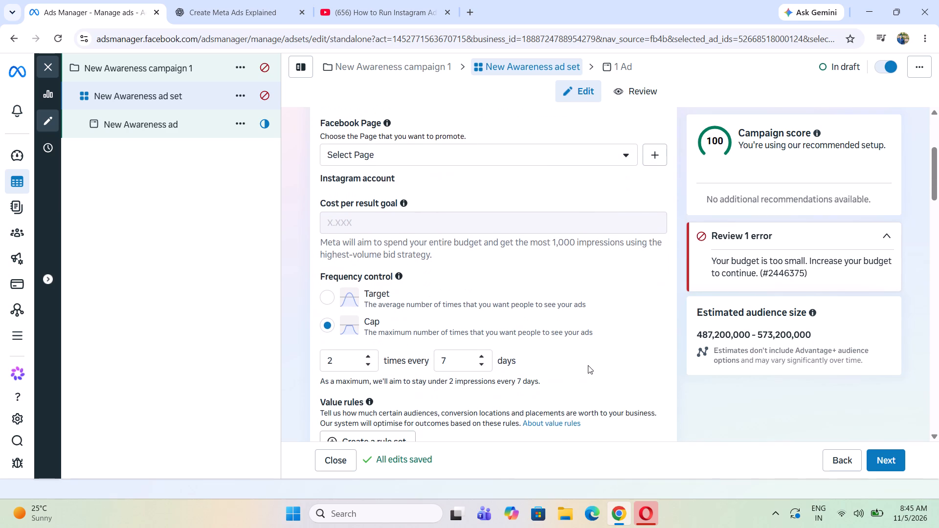
scroll(437, 251, up, 1)
scroll(487, 295, up, 2)
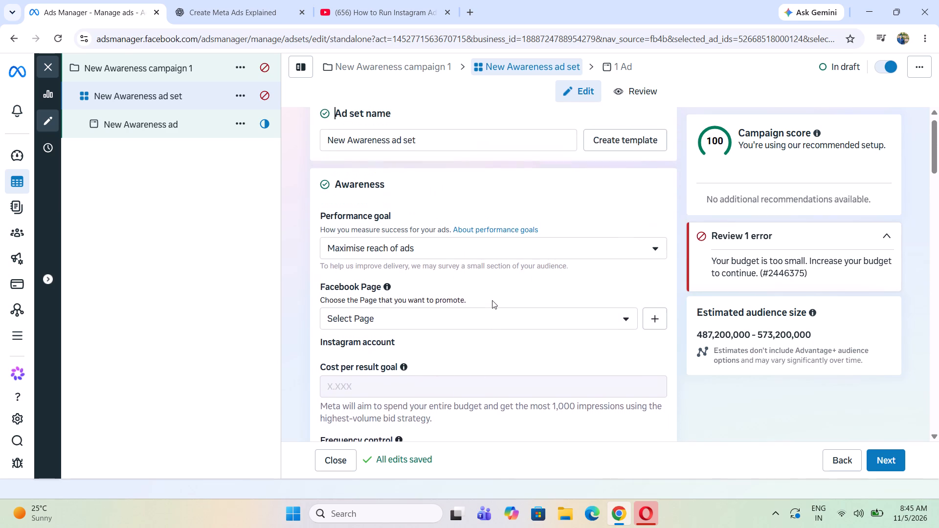
scroll(625, 342, down, 1)
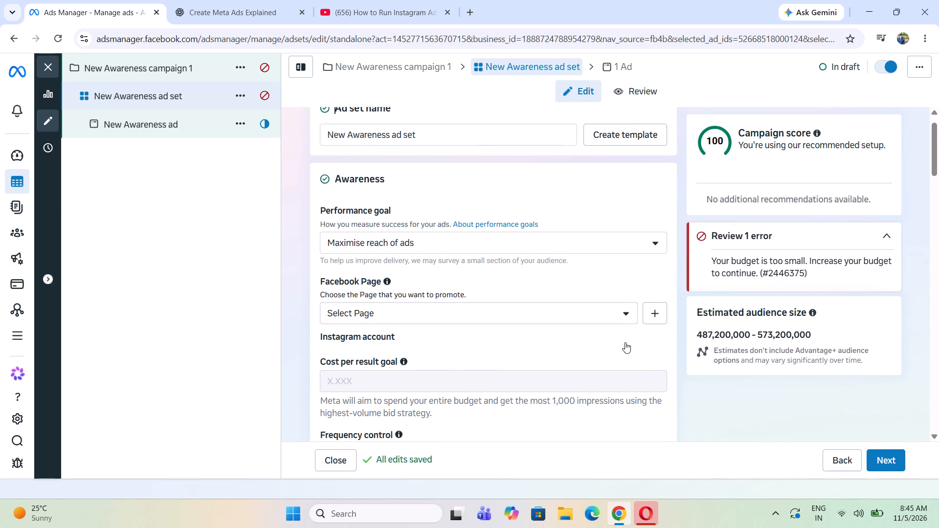
scroll(625, 342, down, 4)
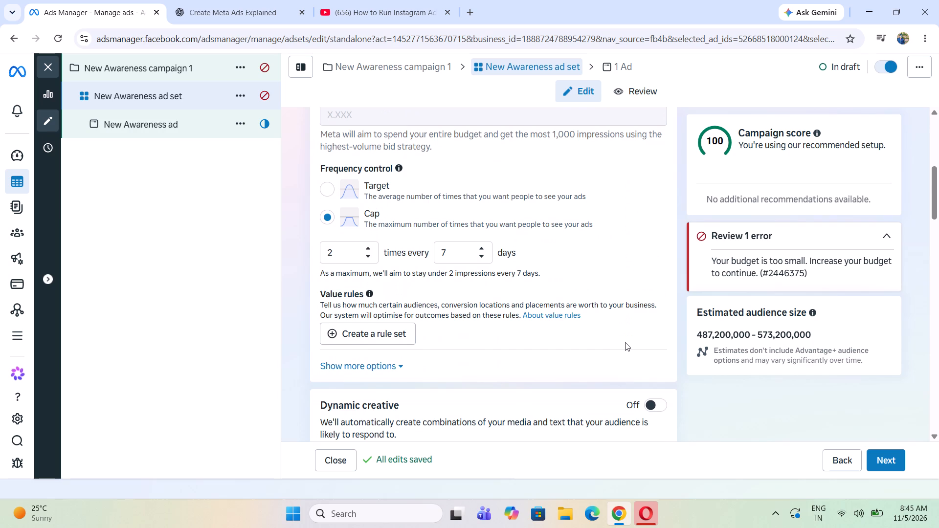
scroll(625, 342, down, 3)
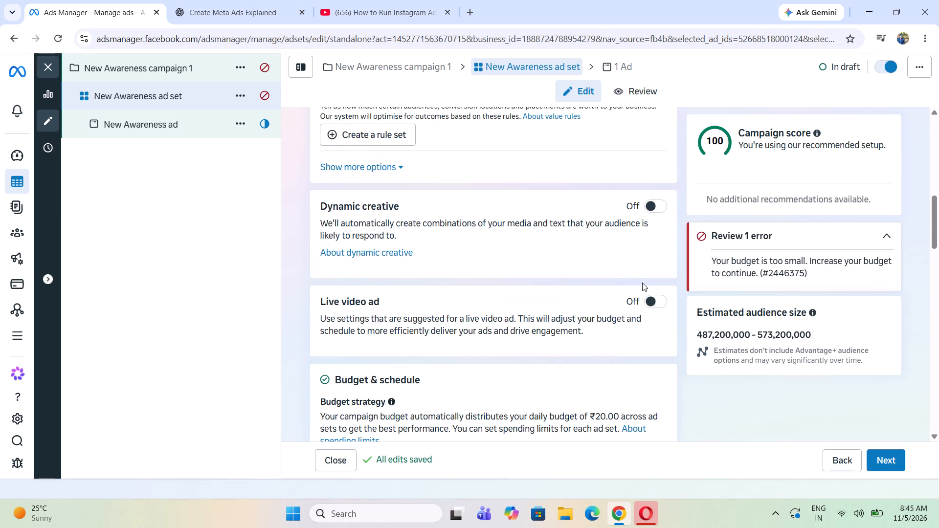
click(656, 207)
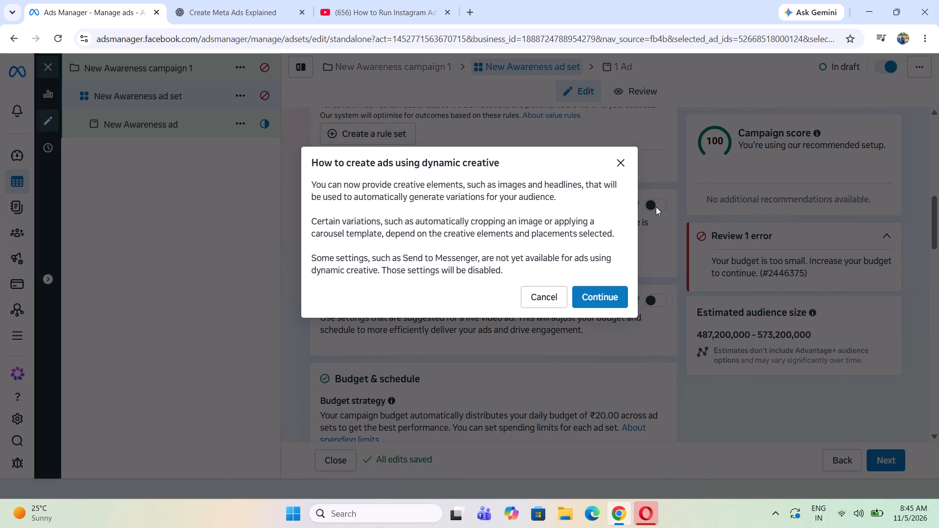
click(616, 294)
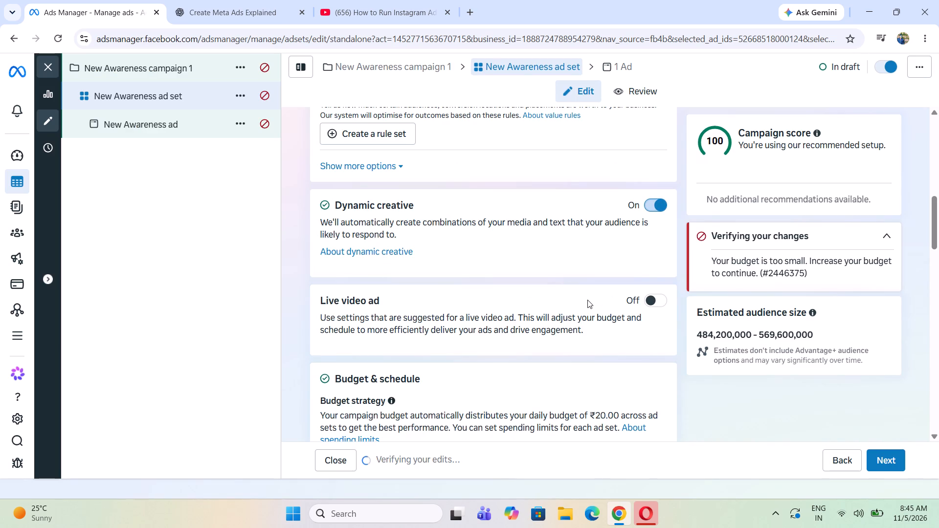
Enable an end date in the ad set's schedule and set it to 7 November 2026.
scroll(558, 301, down, 2)
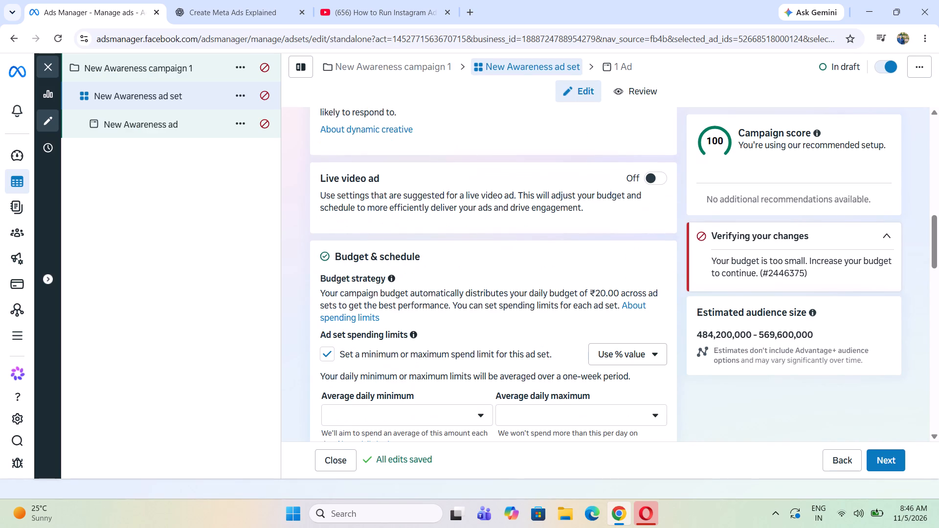
scroll(565, 294, down, 1)
scroll(580, 357, down, 1)
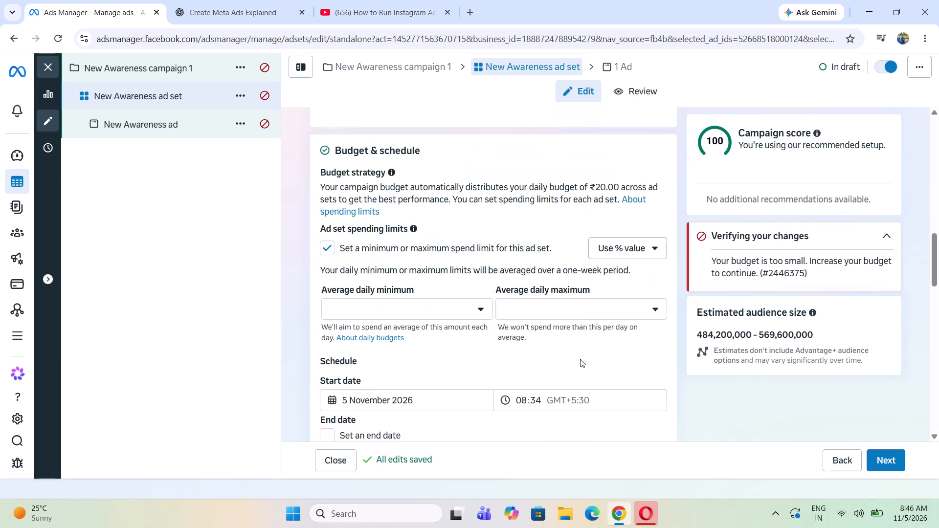
scroll(580, 359, down, 2)
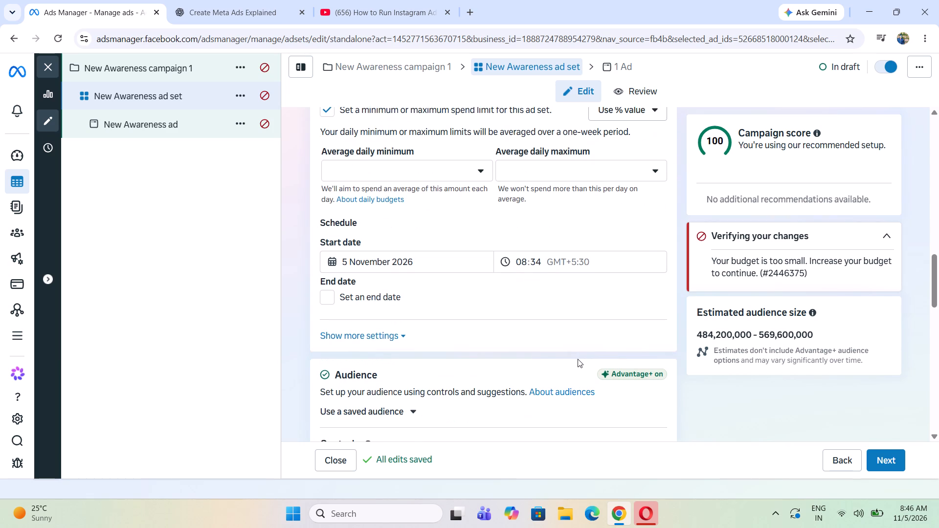
scroll(565, 358, down, 1)
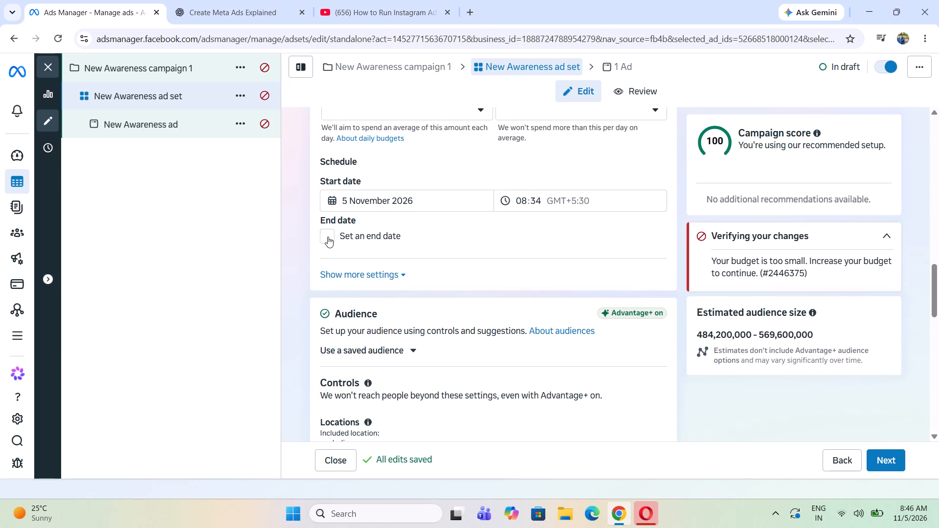
click(328, 237)
click(349, 262)
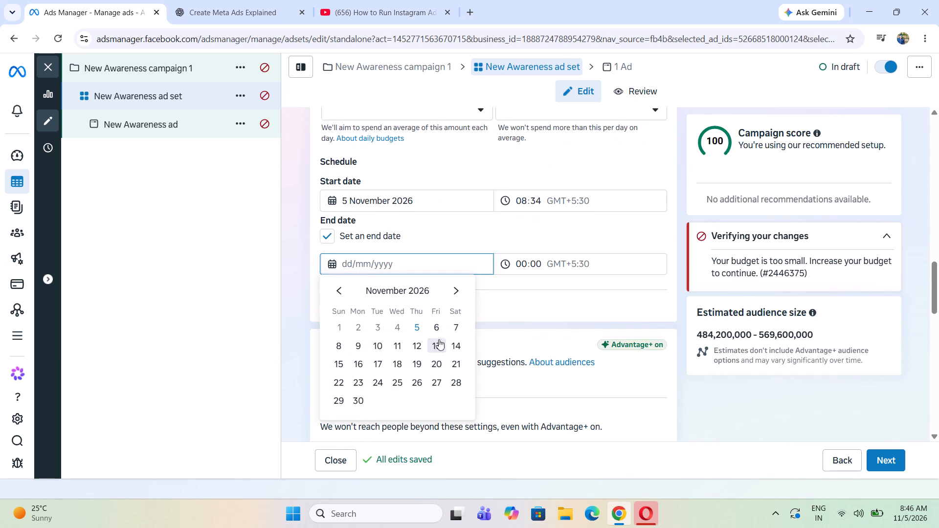
click(459, 330)
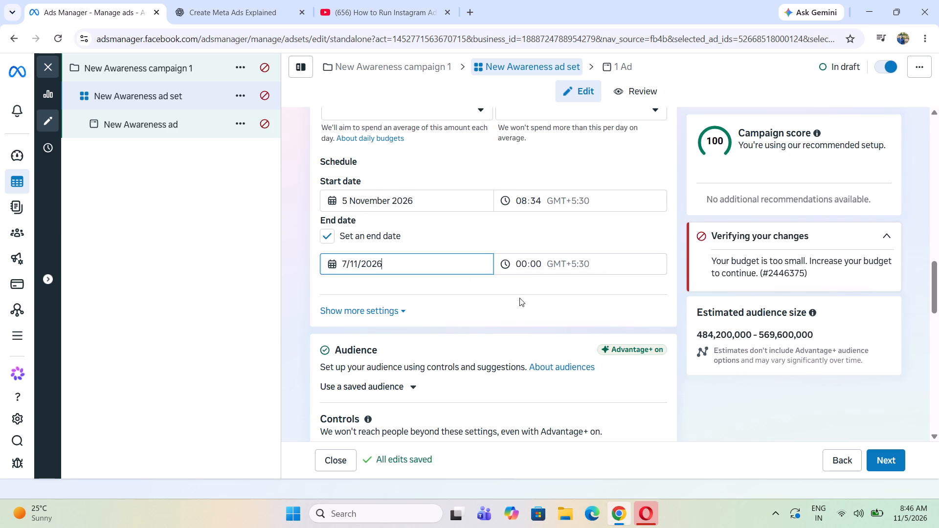
Look up the securities and investments declaration requirements for running ads in India.
scroll(516, 307, down, 2)
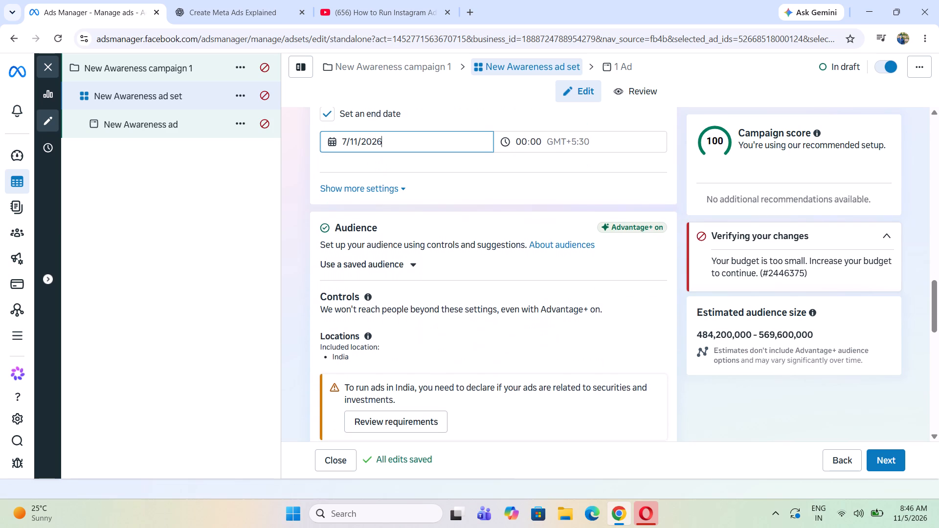
scroll(515, 320, down, 1)
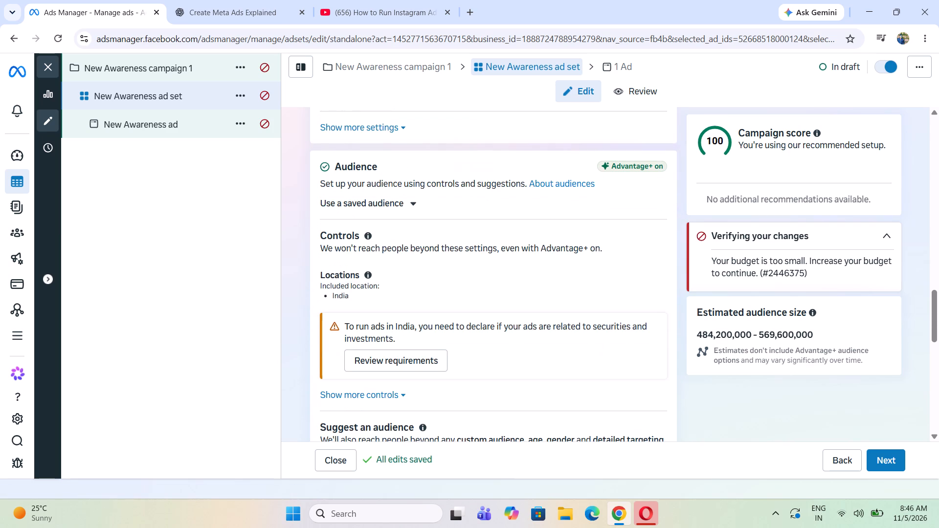
click(432, 364)
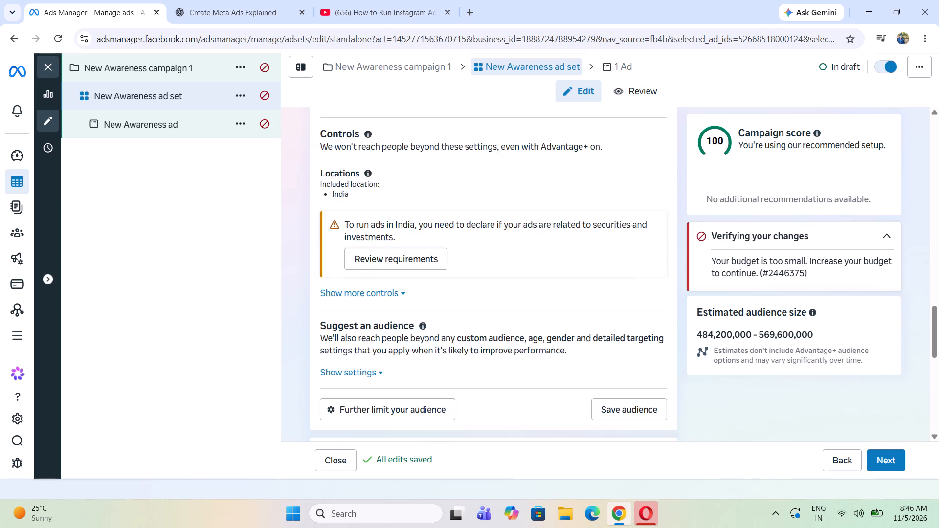
Further limit the ad set's audience by switching it to the "Reach a limited audience" setup.
scroll(499, 345, up, 4)
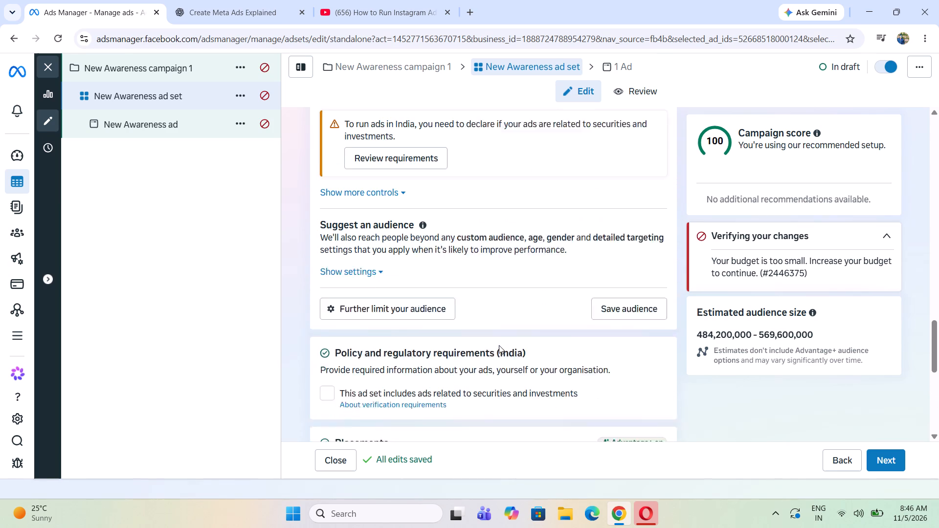
scroll(525, 367, up, 1)
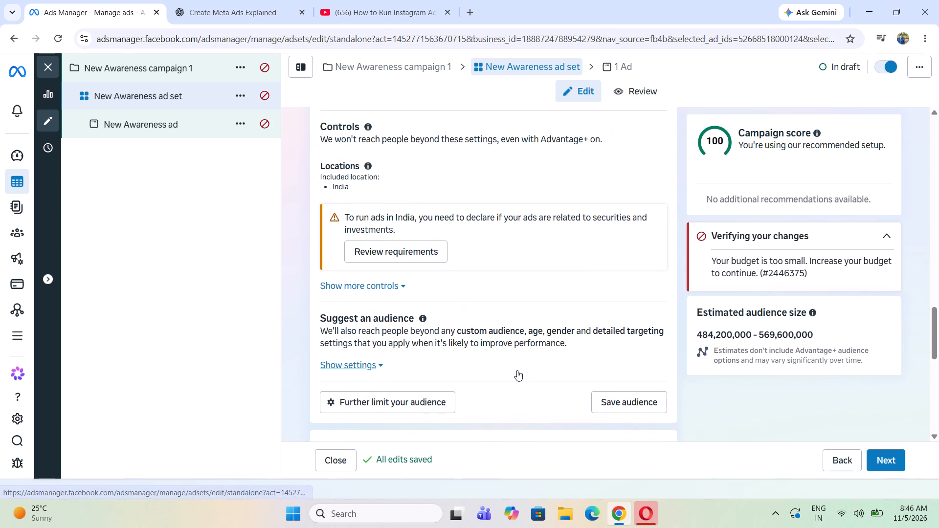
click(393, 406)
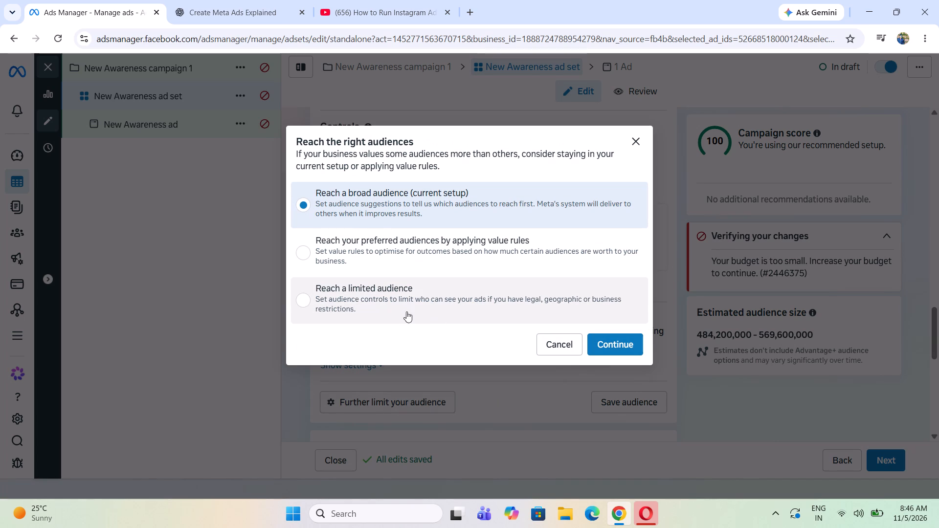
click(379, 297)
click(616, 346)
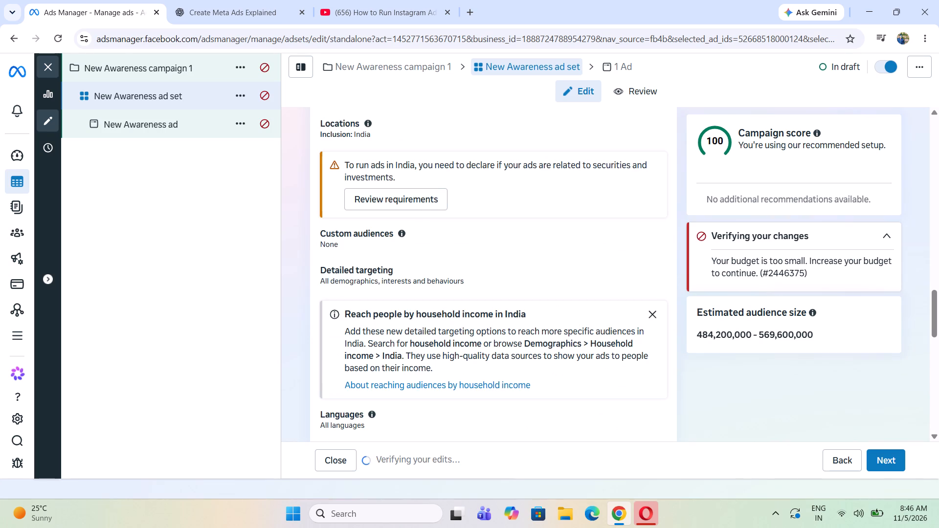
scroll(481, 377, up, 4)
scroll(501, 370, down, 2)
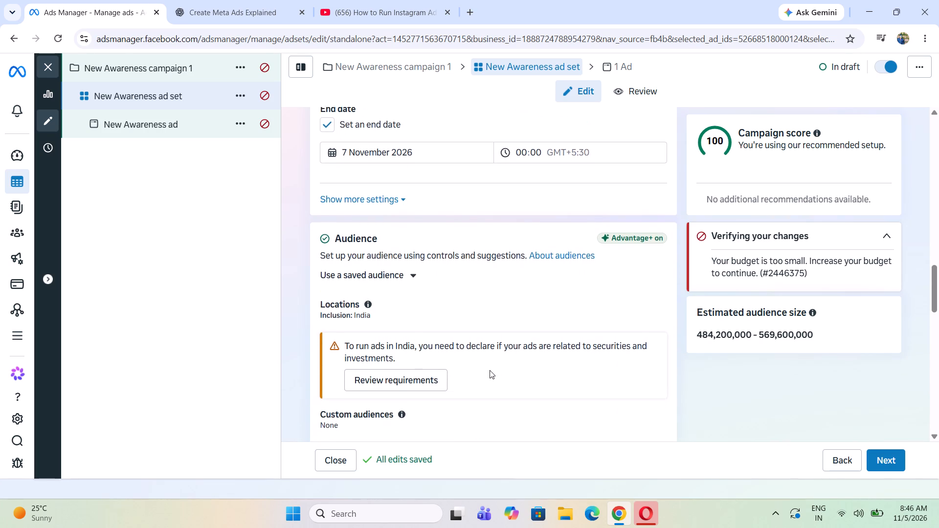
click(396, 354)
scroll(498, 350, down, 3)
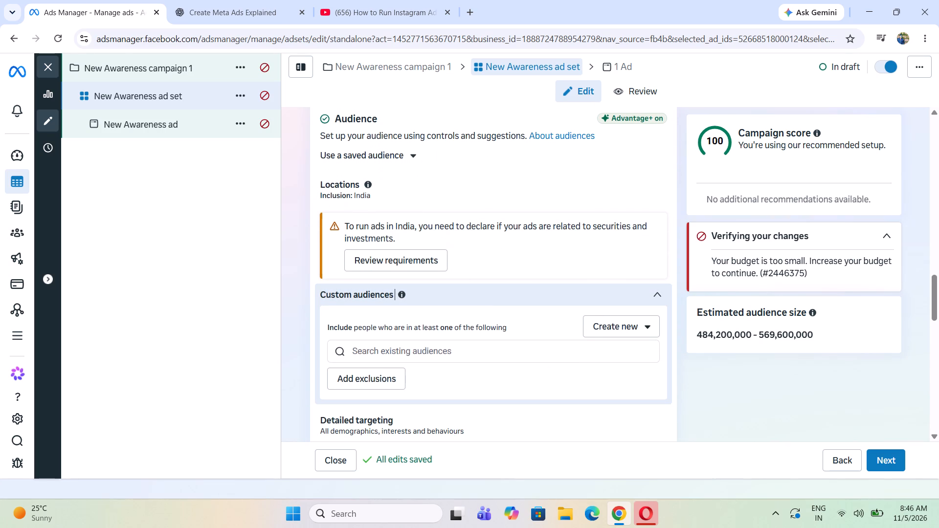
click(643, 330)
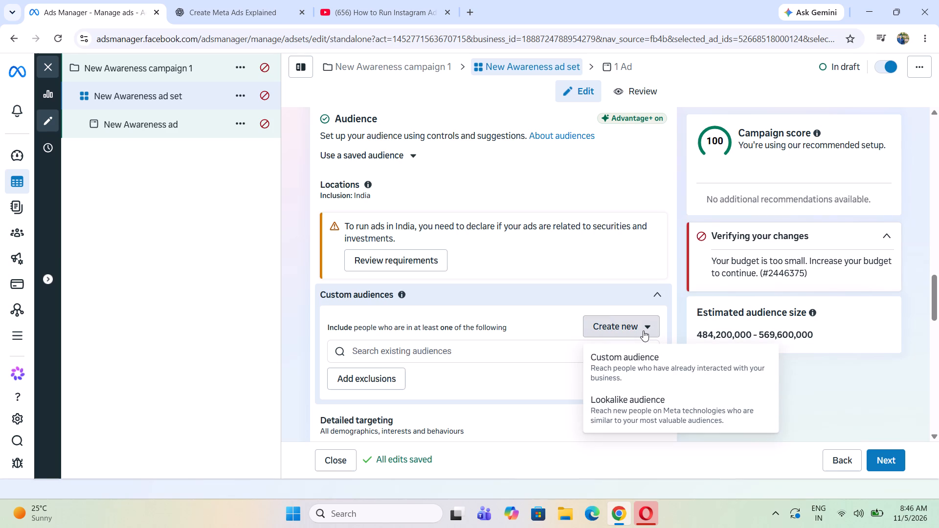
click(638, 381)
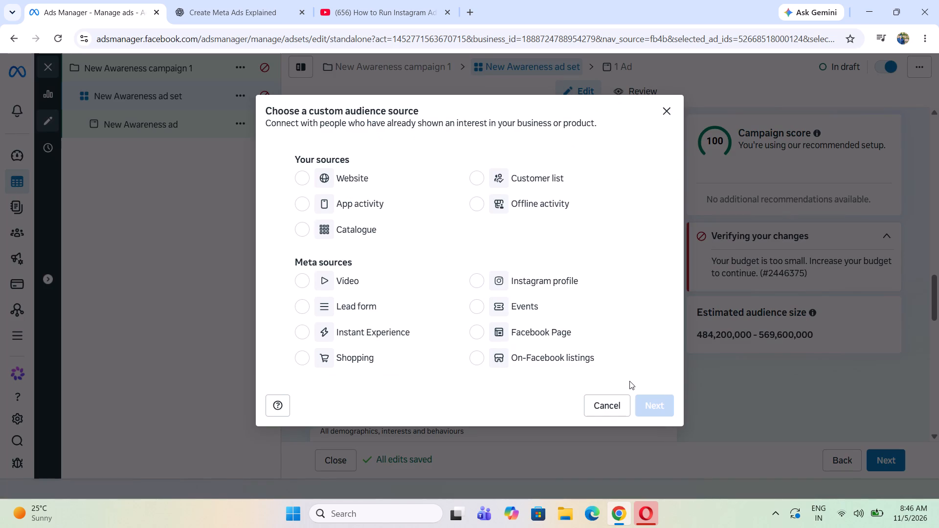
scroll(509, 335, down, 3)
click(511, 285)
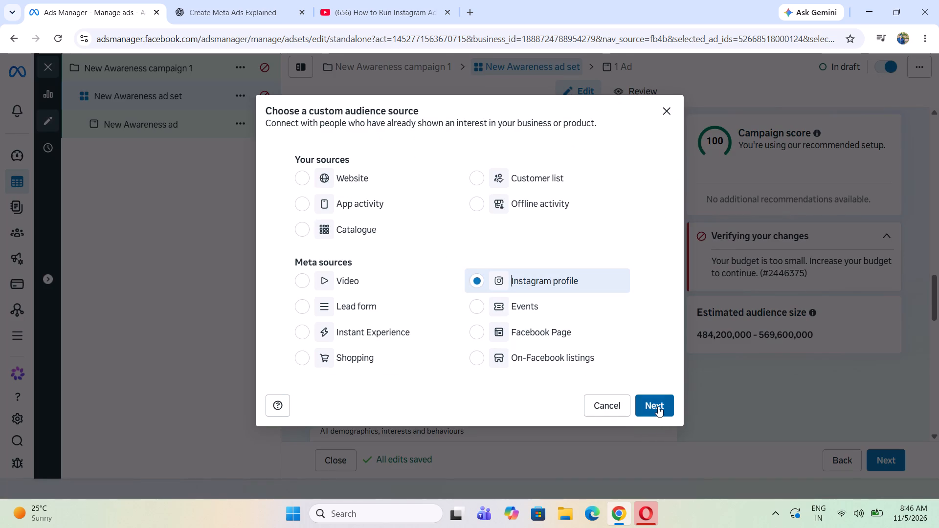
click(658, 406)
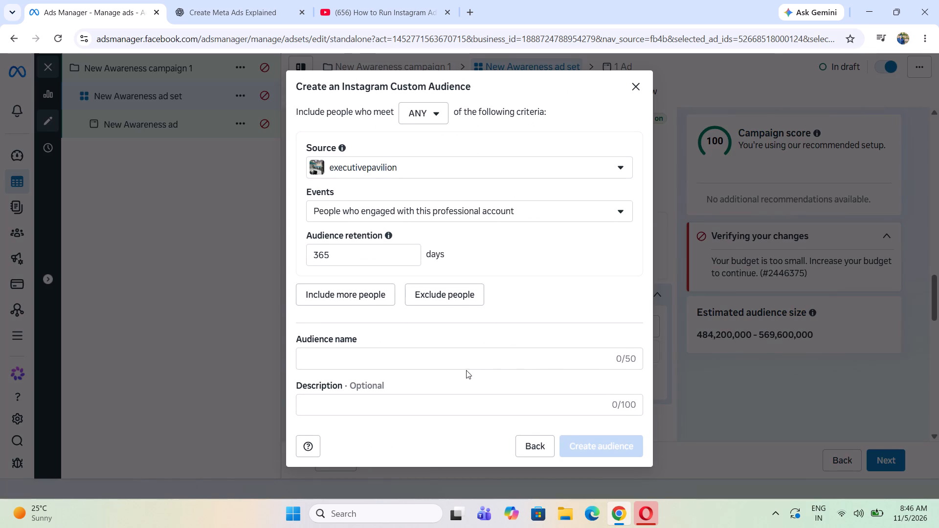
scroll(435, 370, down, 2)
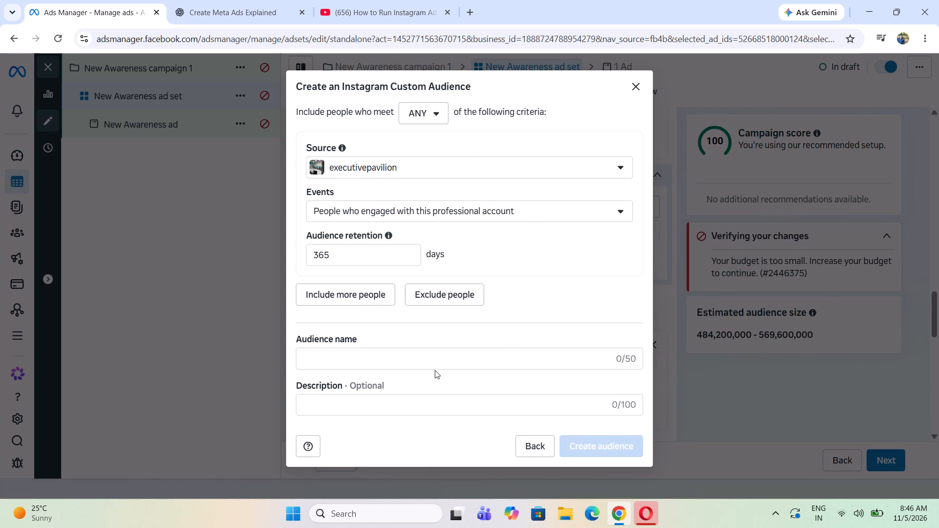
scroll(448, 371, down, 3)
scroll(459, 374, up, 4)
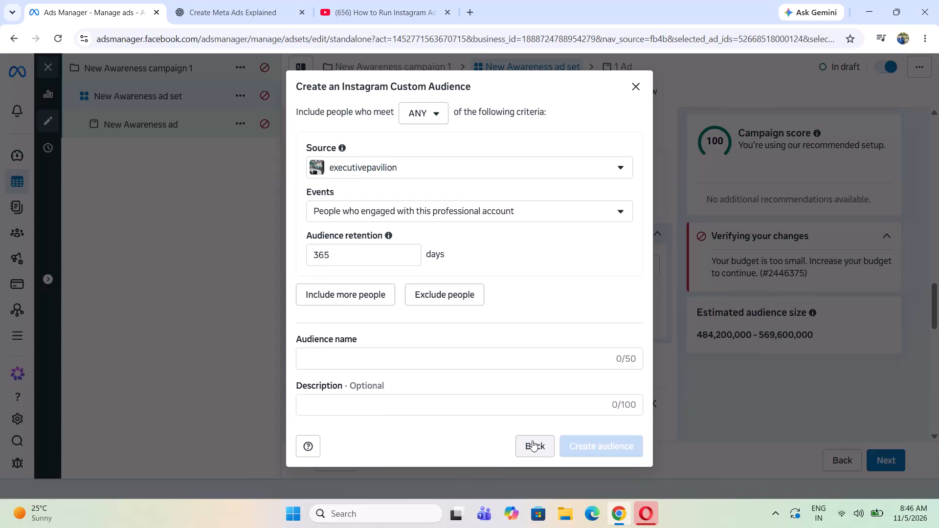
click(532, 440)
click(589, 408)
Review the ad set's detailed targeting, language, age, gender, India policy and placement settings.
scroll(578, 311, down, 3)
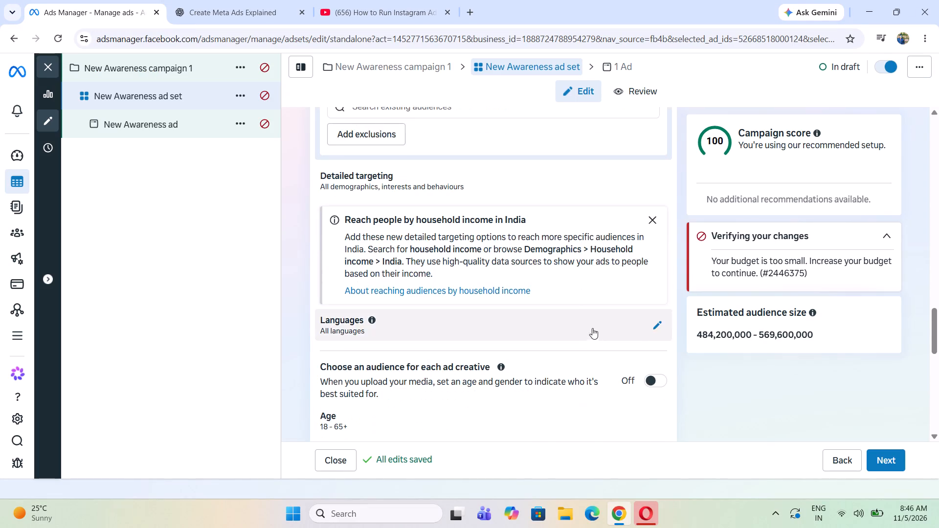
scroll(594, 339, down, 6)
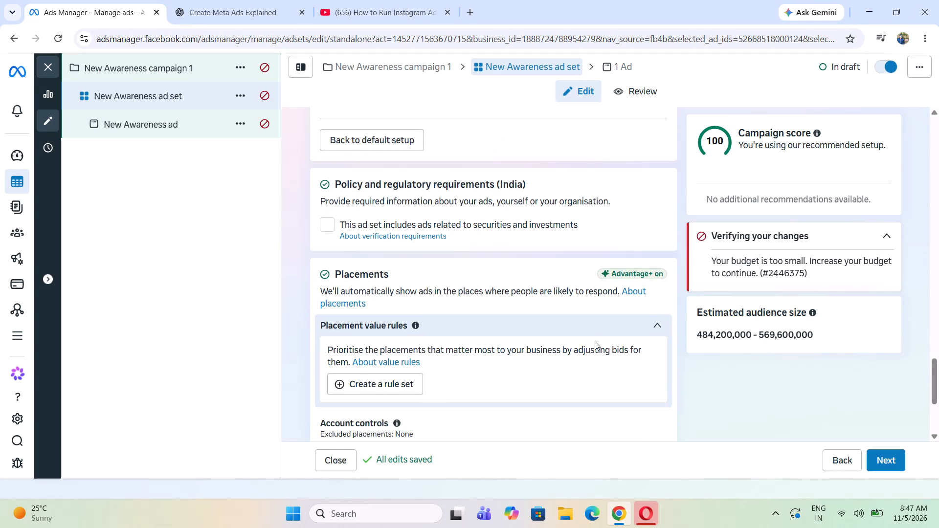
scroll(595, 341, down, 5)
scroll(594, 347, up, 4)
scroll(542, 310, up, 4)
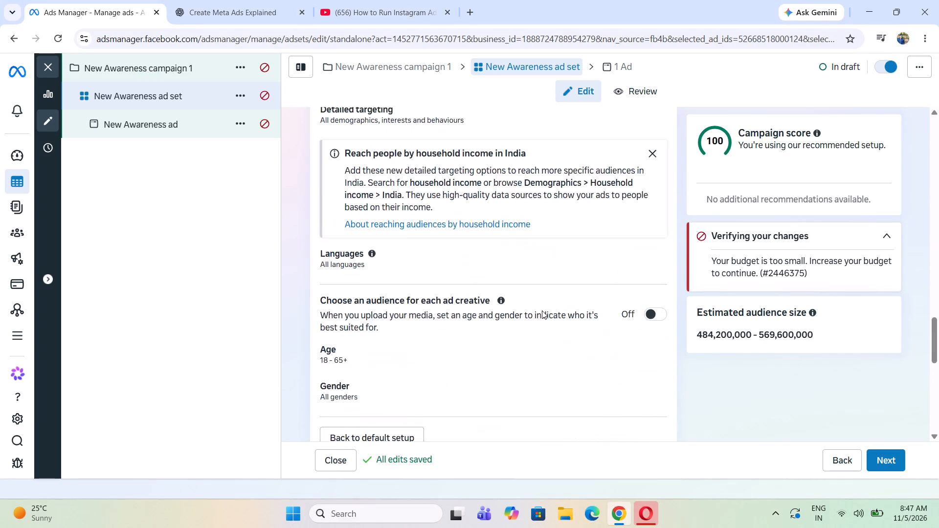
scroll(542, 310, up, 6)
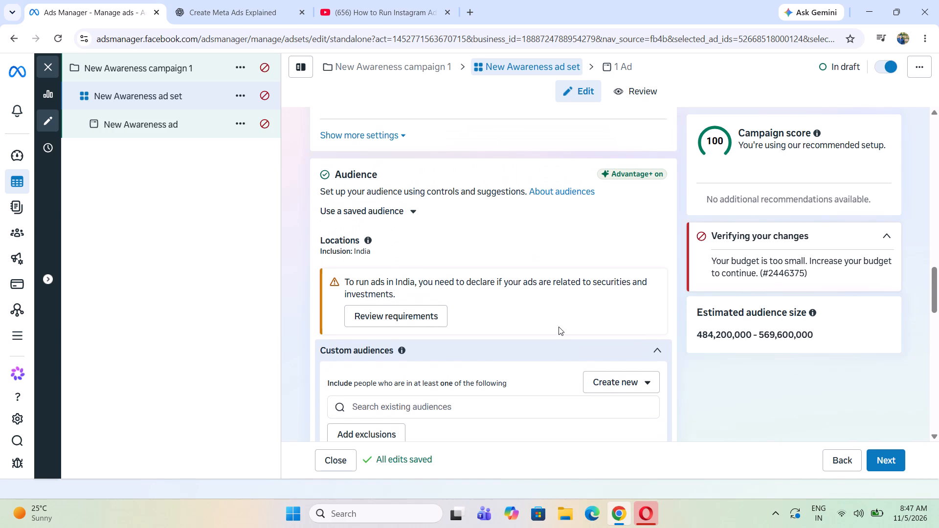
Include the city of Pune, Maharashtra, India in the ad set's audience locations.
scroll(559, 327, up, 5)
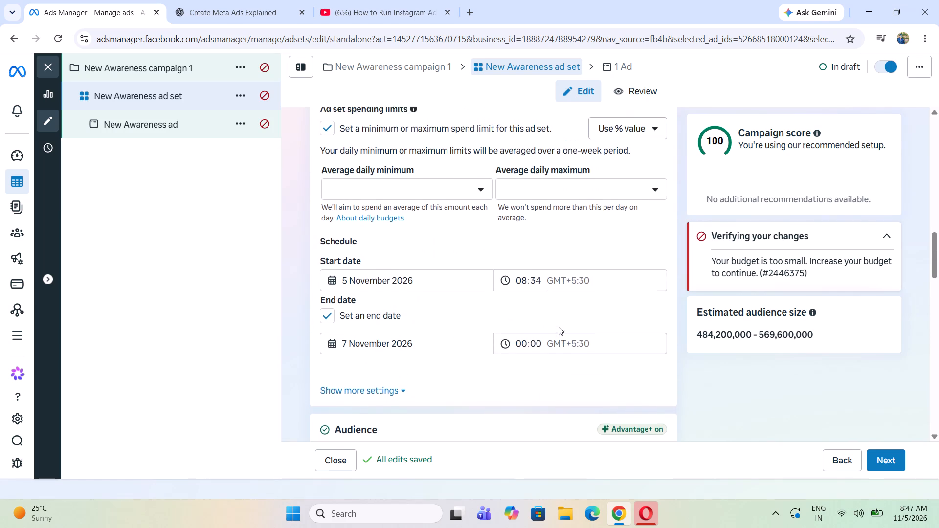
scroll(559, 327, down, 2)
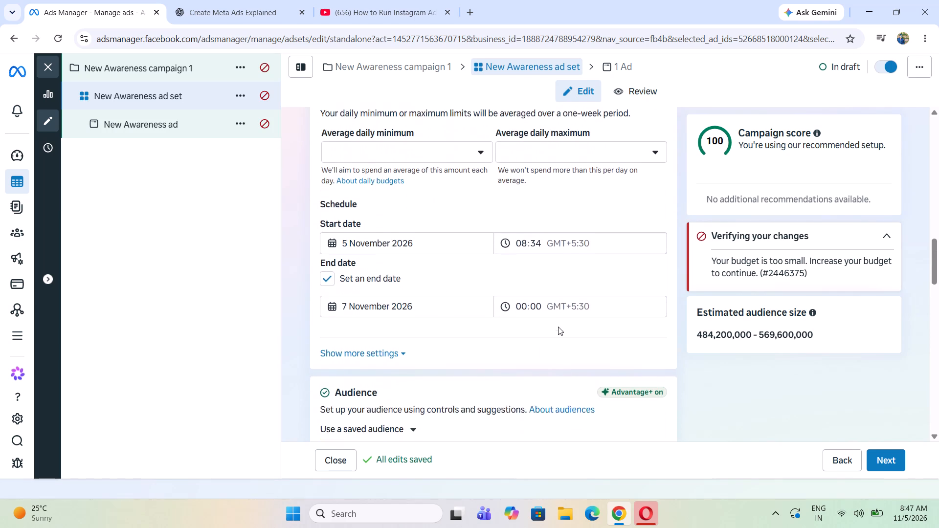
scroll(558, 327, down, 2)
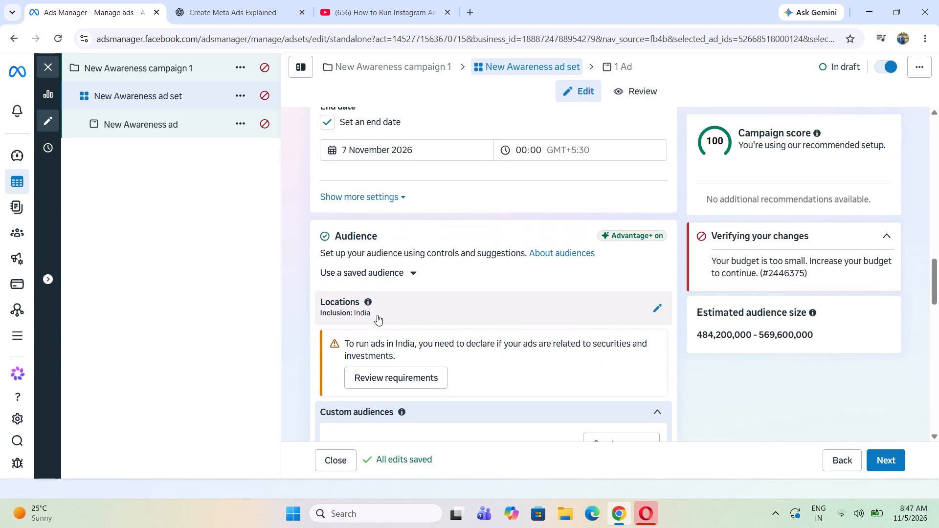
click(362, 302)
scroll(471, 301, down, 1)
scroll(548, 310, down, 1)
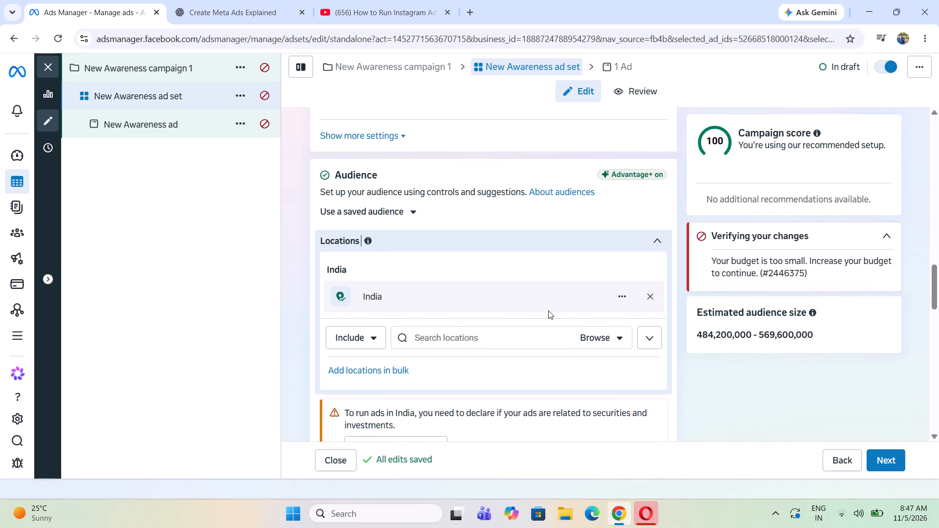
scroll(548, 310, down, 1)
scroll(548, 310, up, 1)
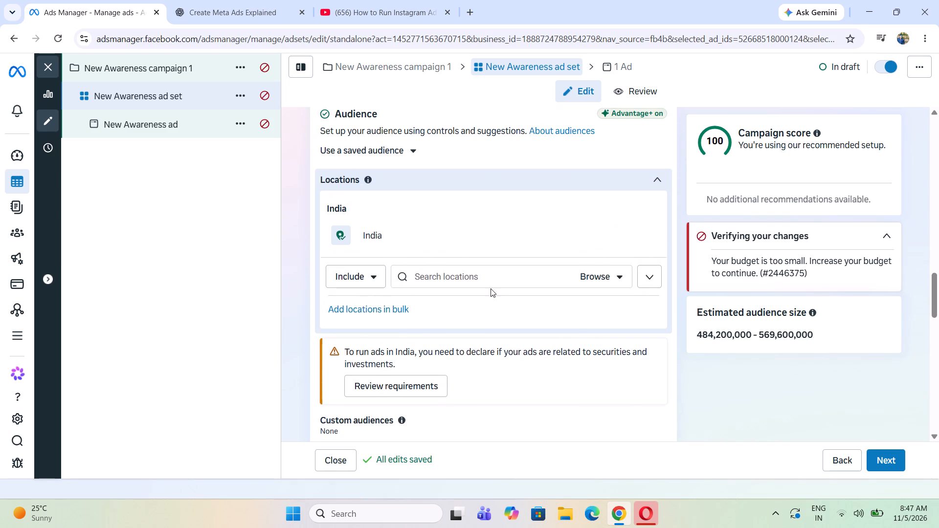
click(489, 278)
text(pune)
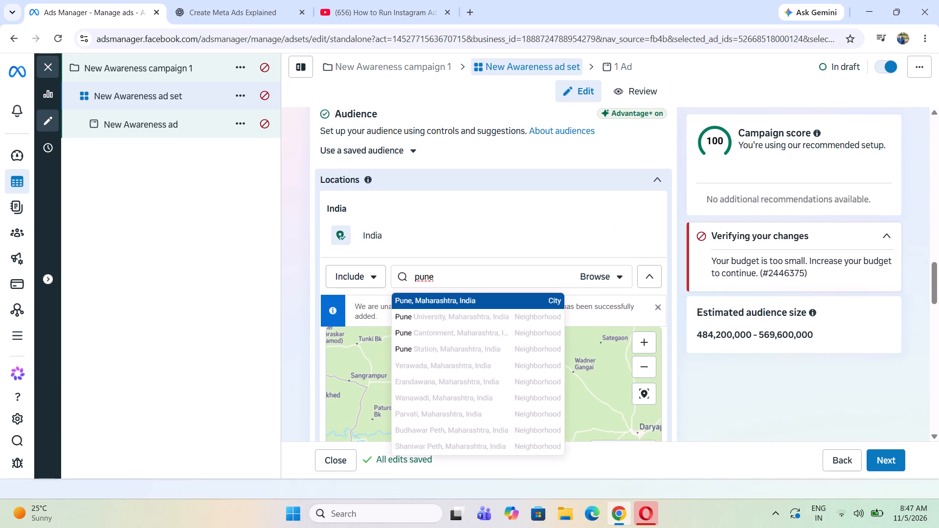
text(,)
key(space)
key(Return)
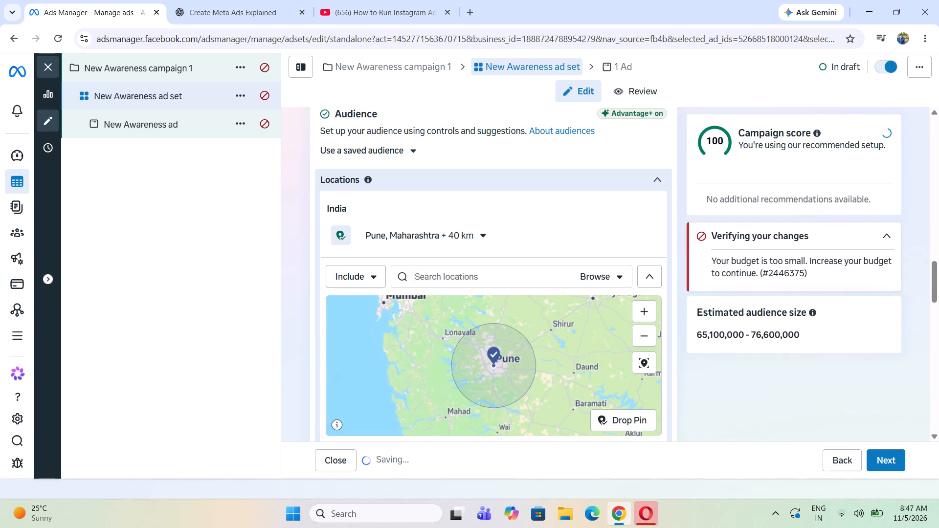
Examine the targeted area around Pune on the locations map at wider and closer scales.
click(516, 360)
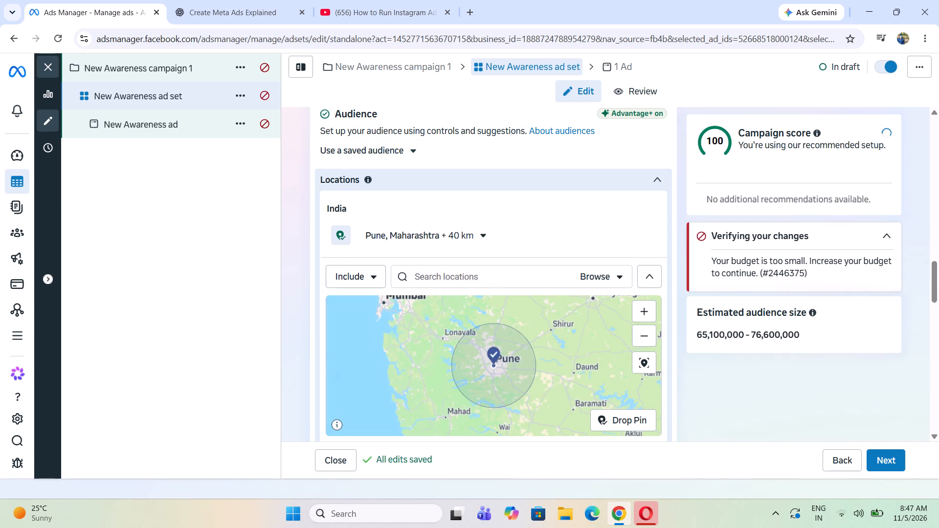
click(528, 390)
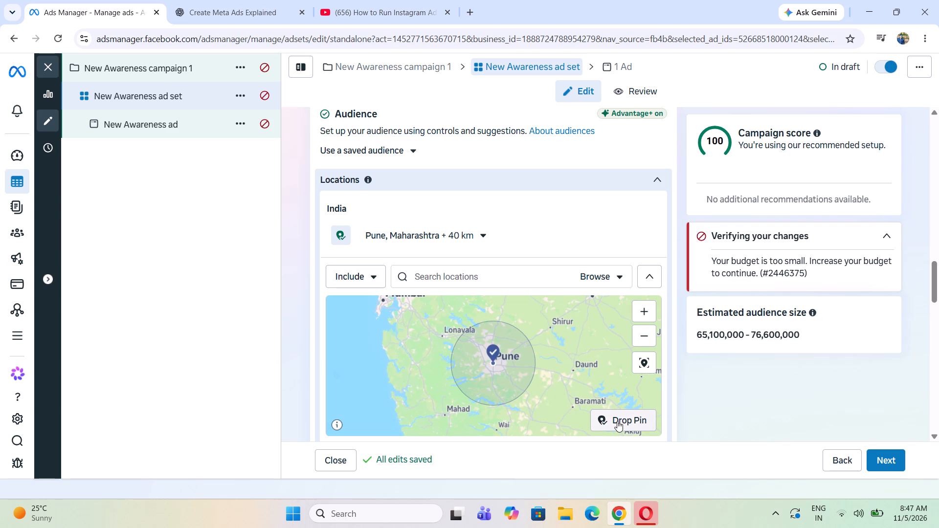
click(647, 334)
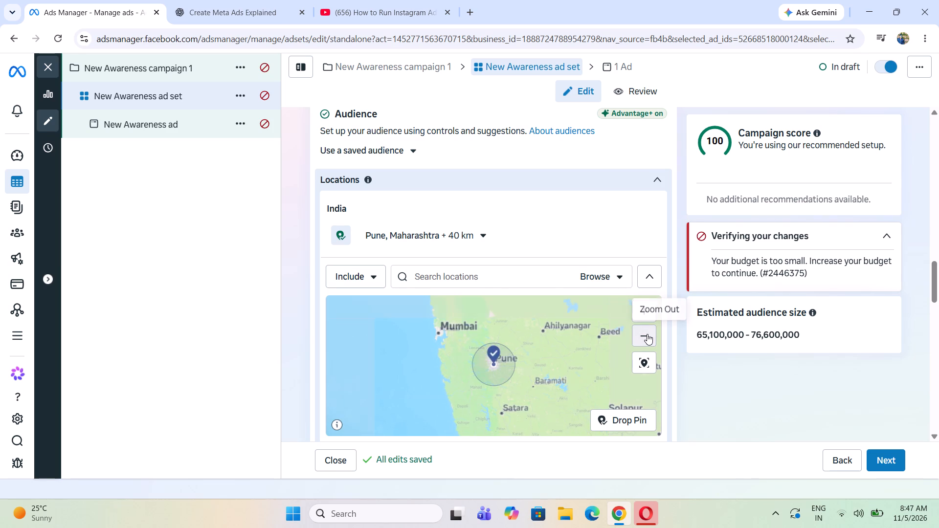
click(647, 334)
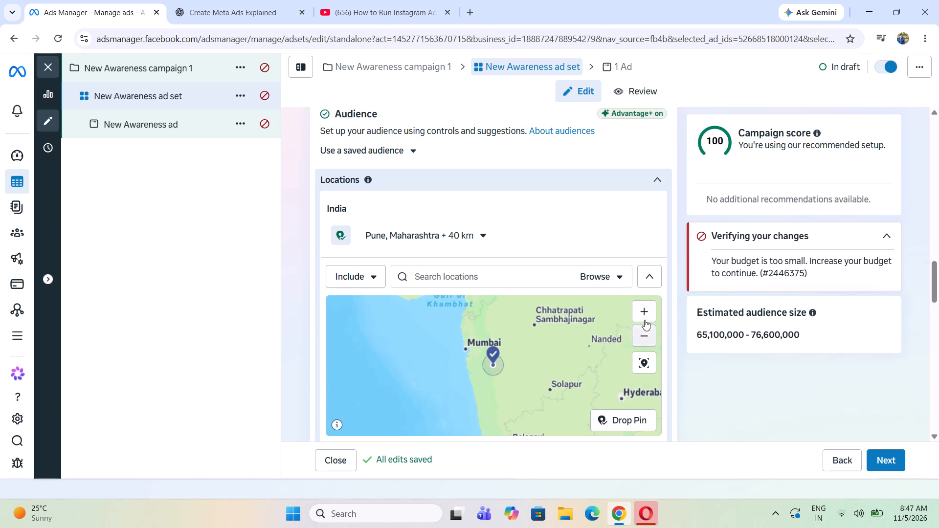
triple_click(645, 318)
double_click(645, 318)
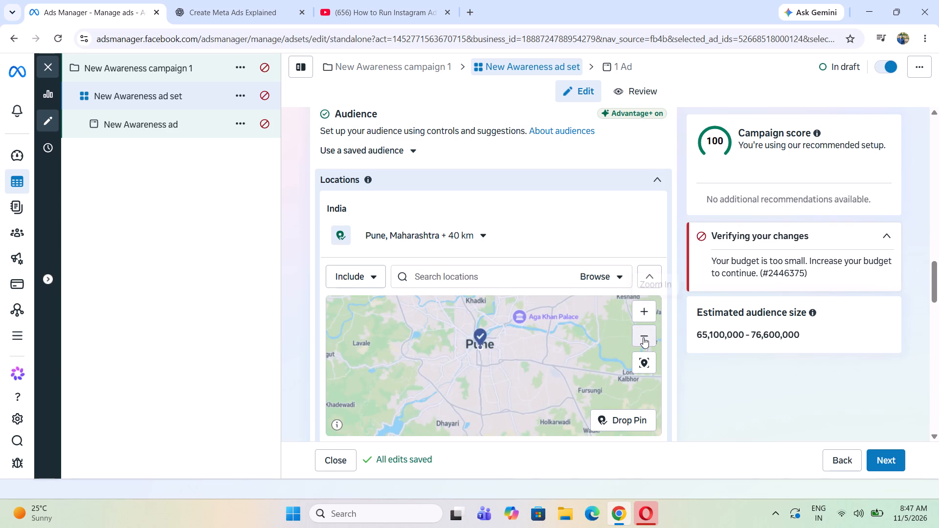
click(643, 337)
click(643, 337)
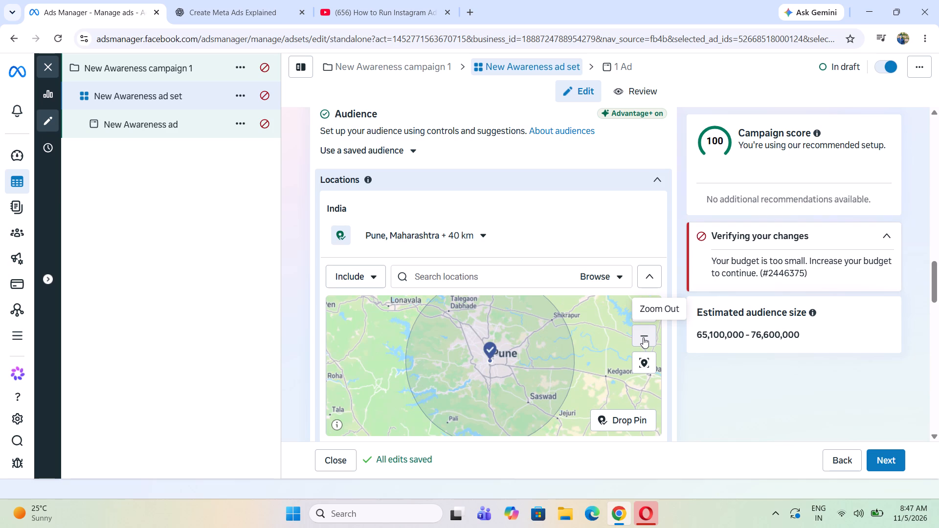
Open the radius options for the Pune, Maharashtra location.
click(479, 234)
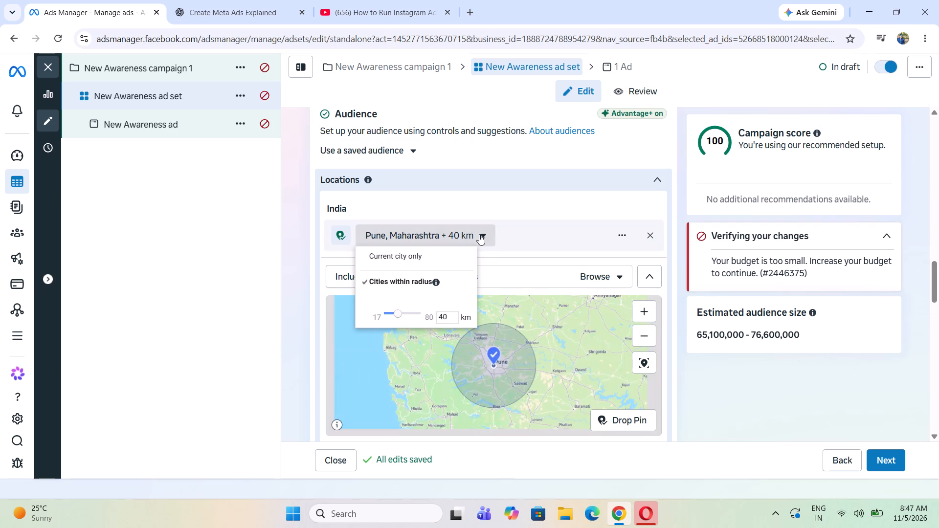
Set the radius around the Pune, Maharashtra location to 26 km.
click(396, 314)
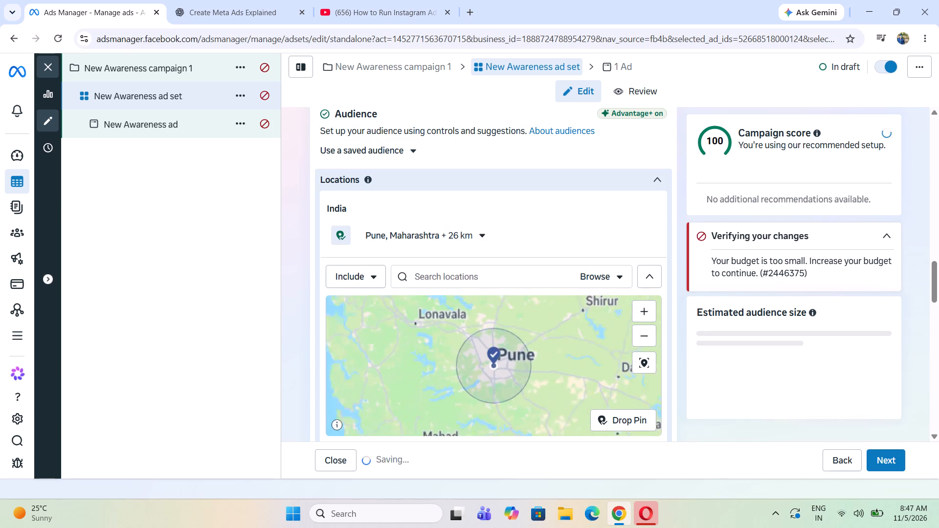
Look through the rest of the ad set's settings down to brand safety and continue to the New Awareness ad.
scroll(505, 345, down, 2)
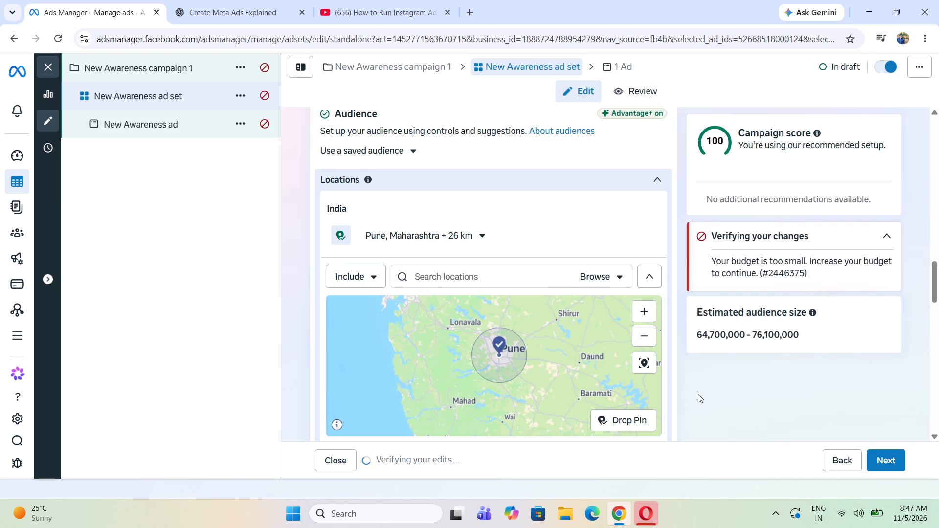
scroll(700, 393, down, 4)
scroll(609, 395, down, 2)
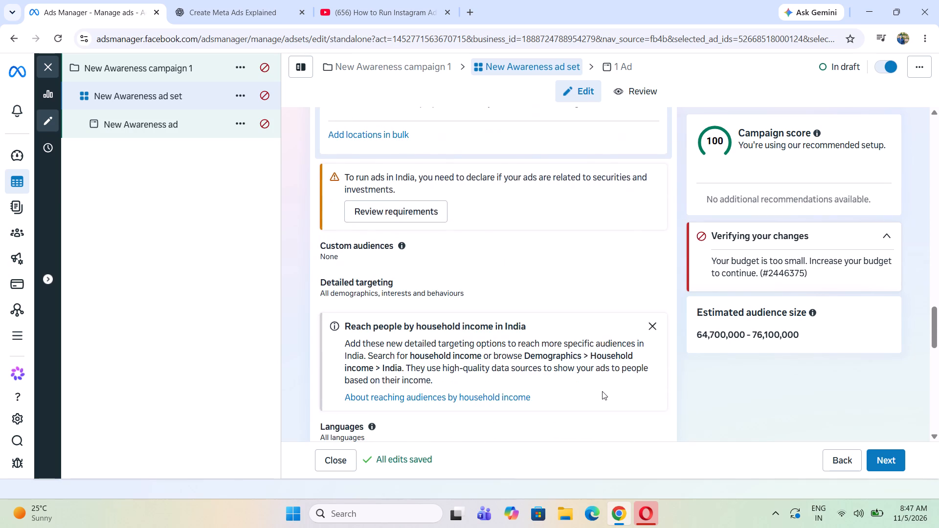
scroll(602, 391, down, 15)
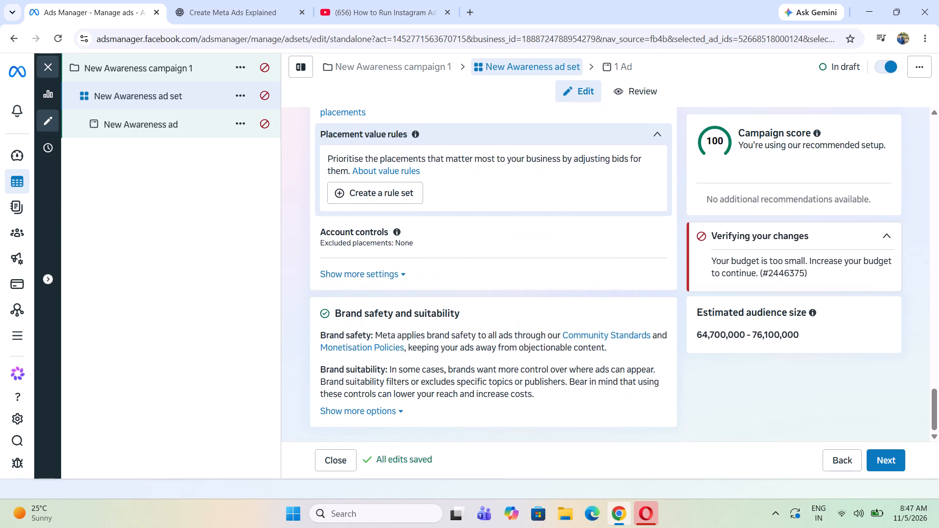
click(898, 458)
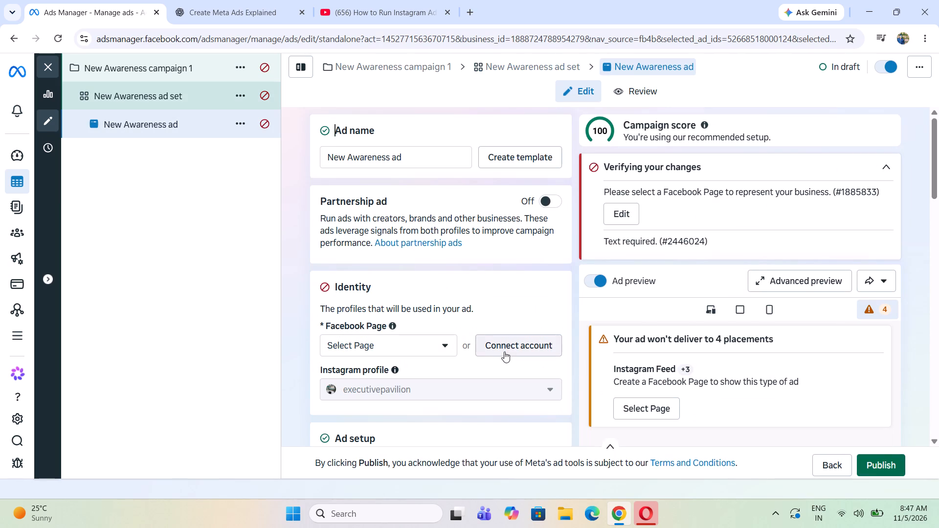
Examine the New Awareness ad's creative, event details and tracking sections along with its verification and placement delivery issues.
scroll(512, 347, down, 17)
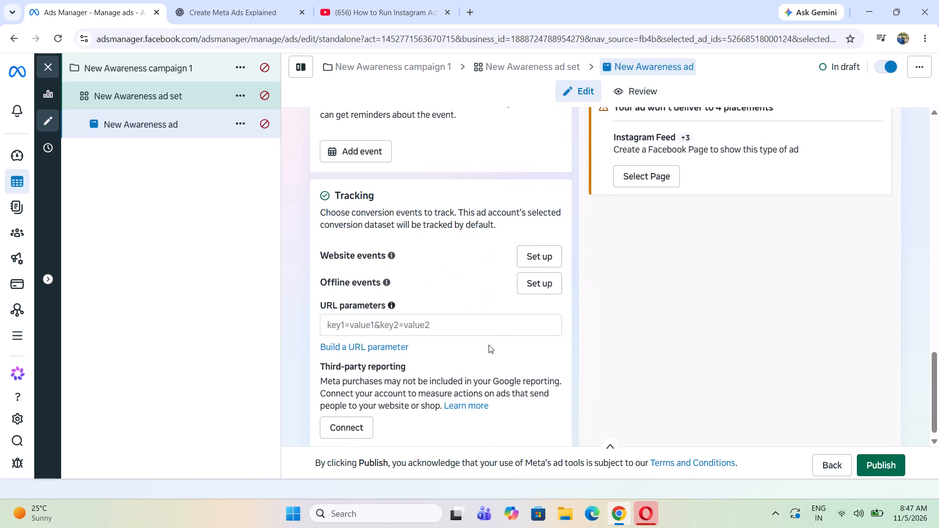
scroll(489, 345, down, 4)
scroll(633, 317, up, 4)
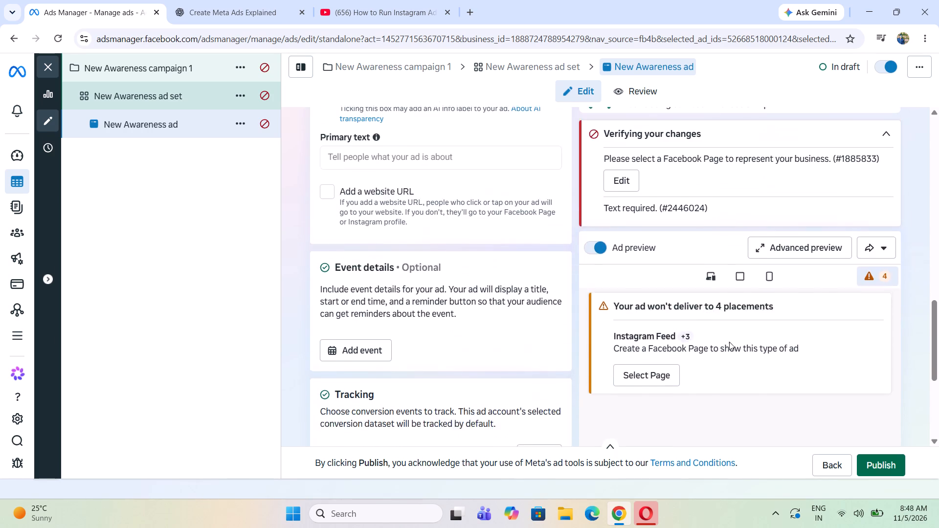
scroll(750, 319, up, 2)
scroll(713, 270, up, 1)
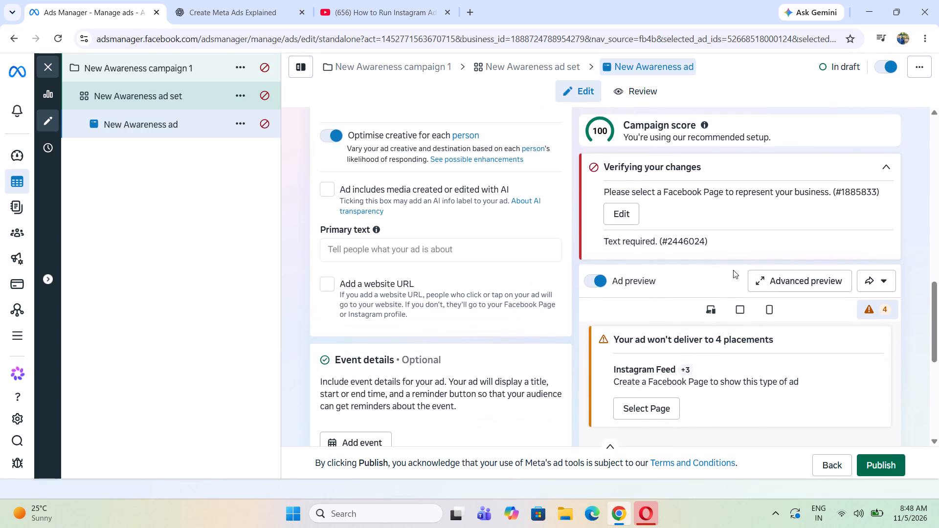
scroll(696, 308, down, 1)
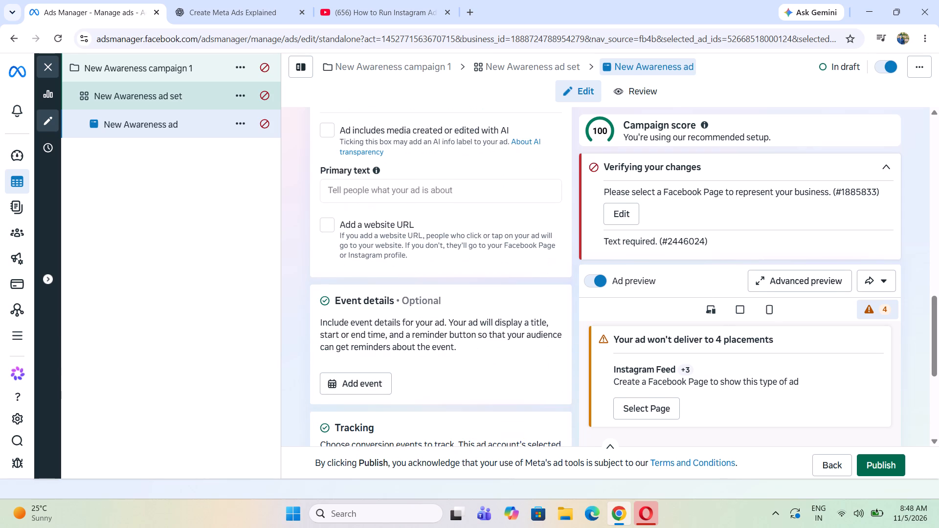
scroll(694, 403, down, 1)
Check which Facebook Pages can be selected for the ad's identity.
click(660, 356)
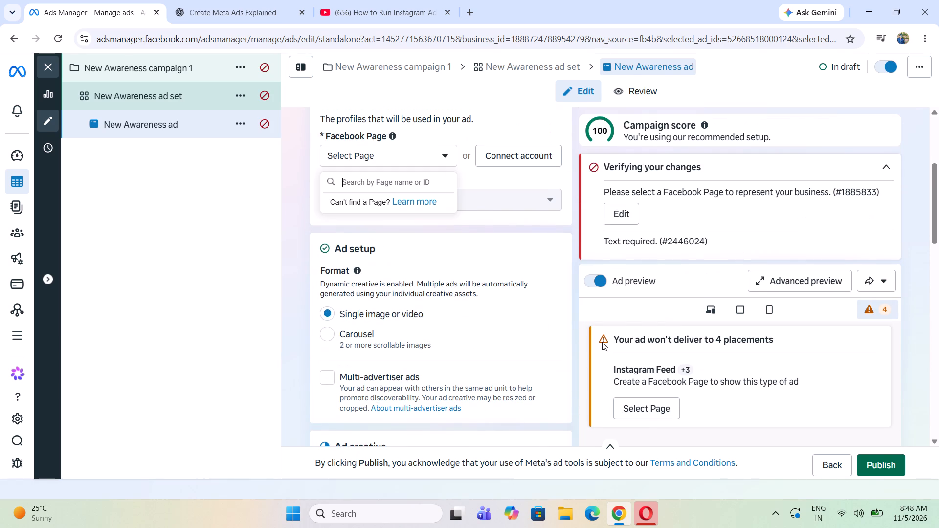
click(450, 154)
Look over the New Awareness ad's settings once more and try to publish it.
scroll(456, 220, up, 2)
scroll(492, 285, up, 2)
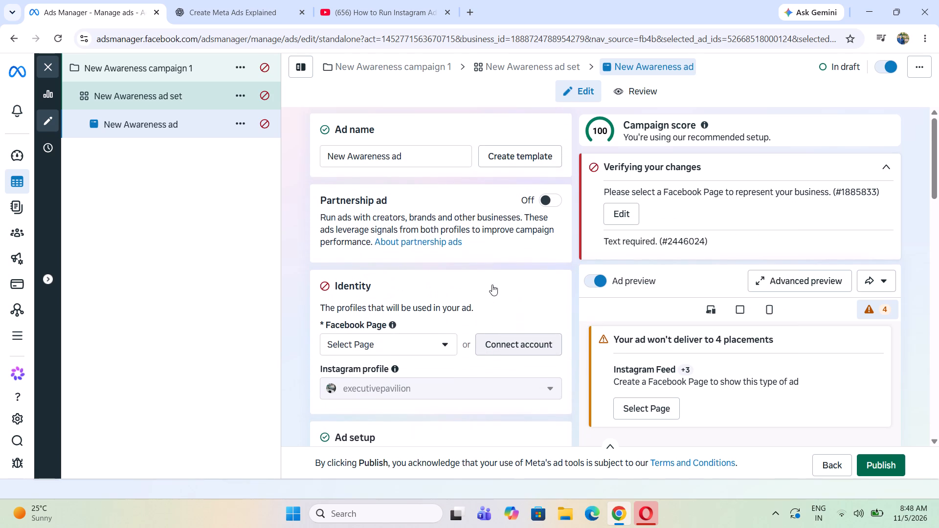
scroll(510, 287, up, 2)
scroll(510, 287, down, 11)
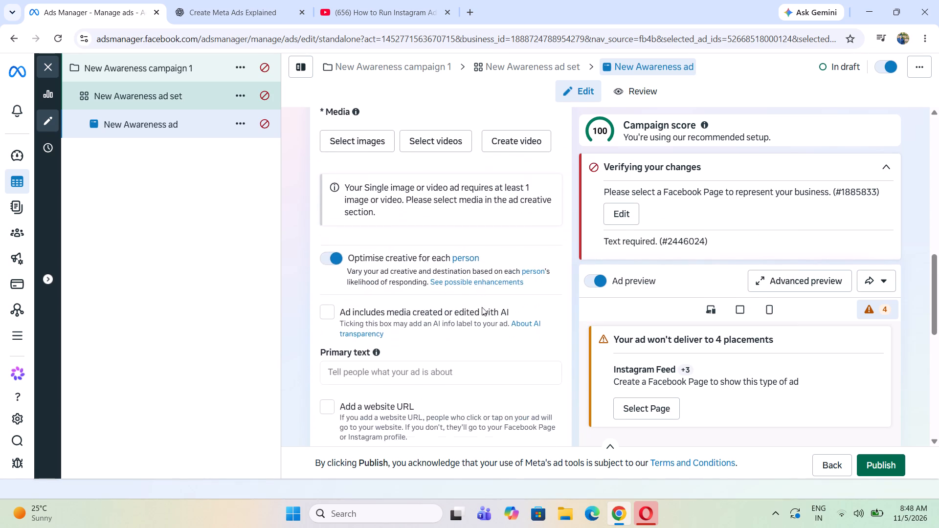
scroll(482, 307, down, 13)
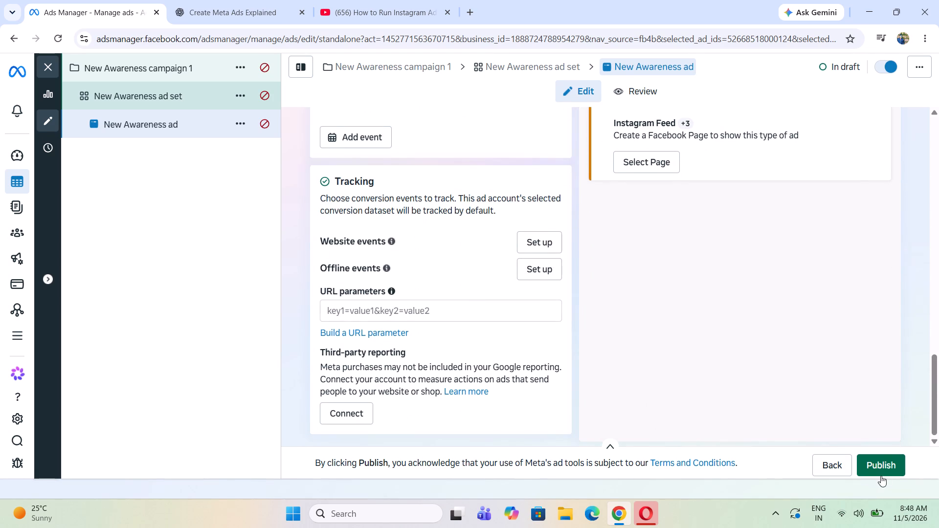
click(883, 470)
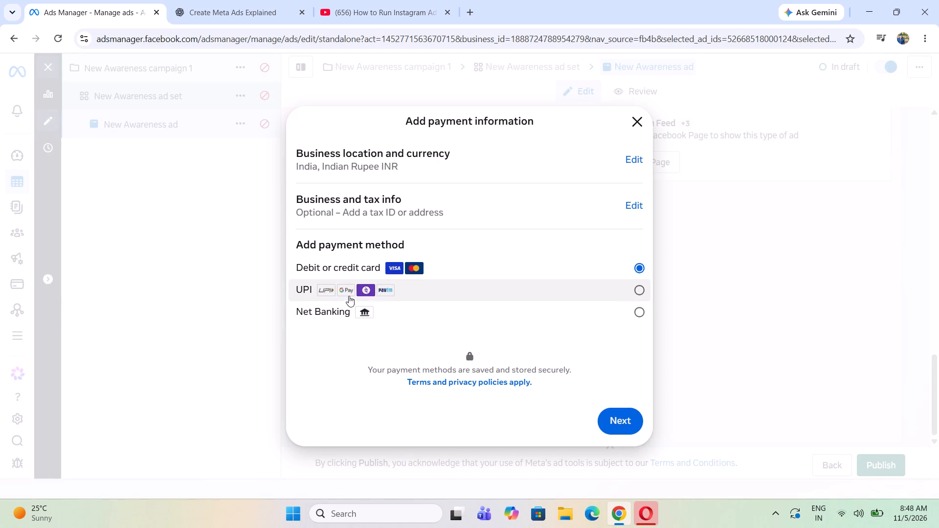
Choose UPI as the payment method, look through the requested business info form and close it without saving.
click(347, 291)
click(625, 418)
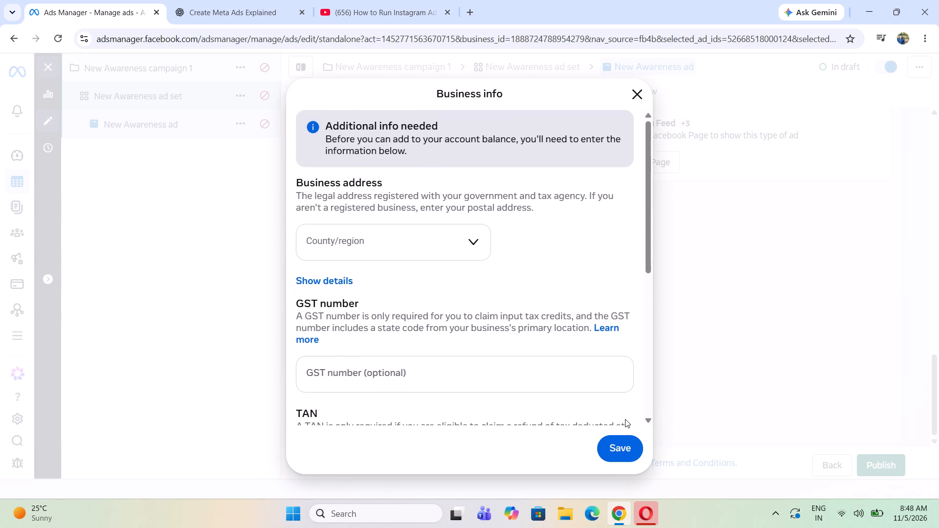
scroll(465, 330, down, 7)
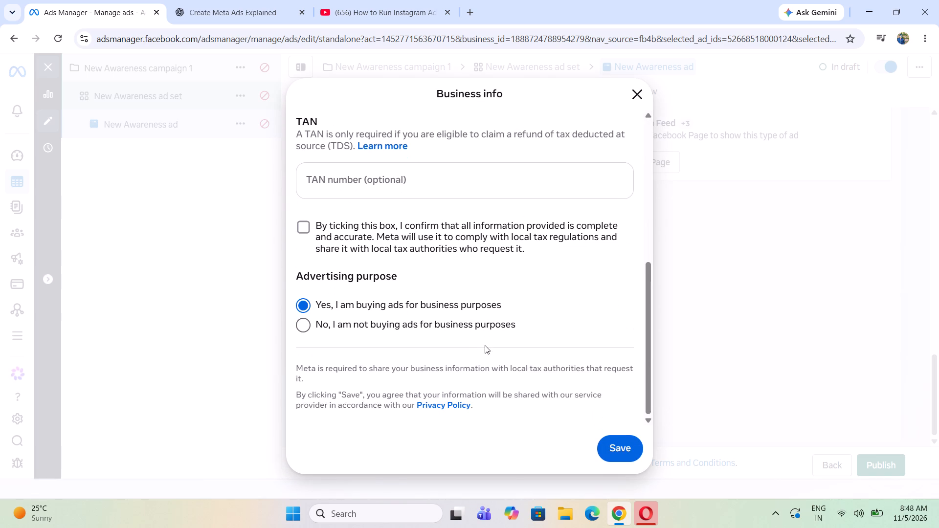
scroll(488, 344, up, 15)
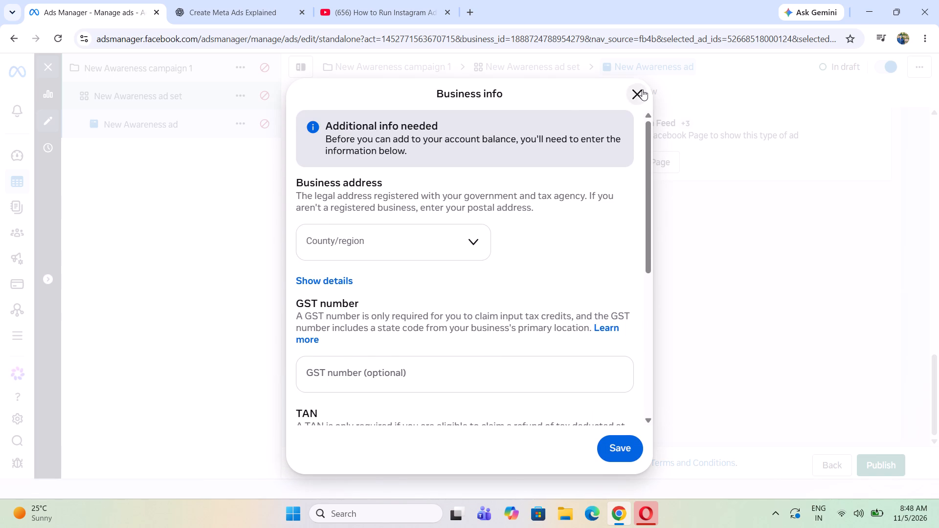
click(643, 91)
Close the Ads Manager, ChatGPT and YouTube tutorial pages, leaving the ad draft, and close the Opera browser as well.
scroll(684, 246, up, 9)
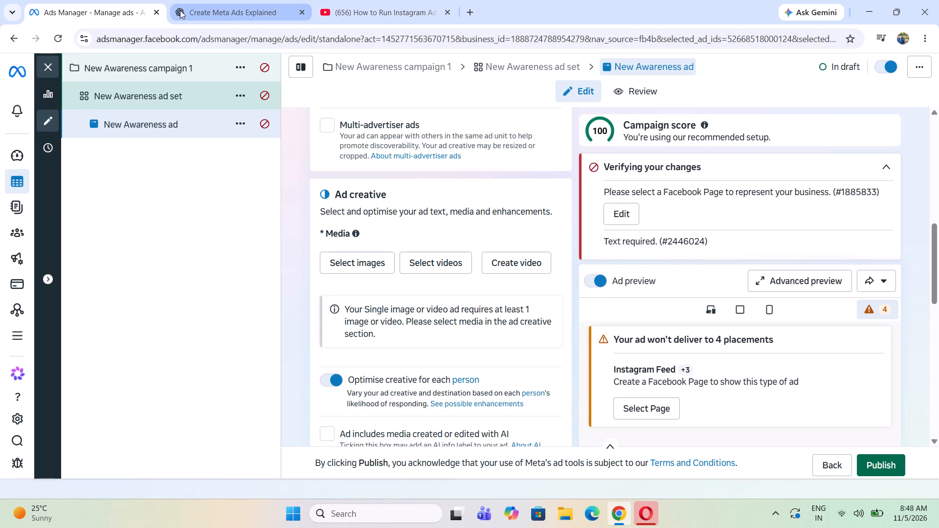
click(154, 8)
click(518, 125)
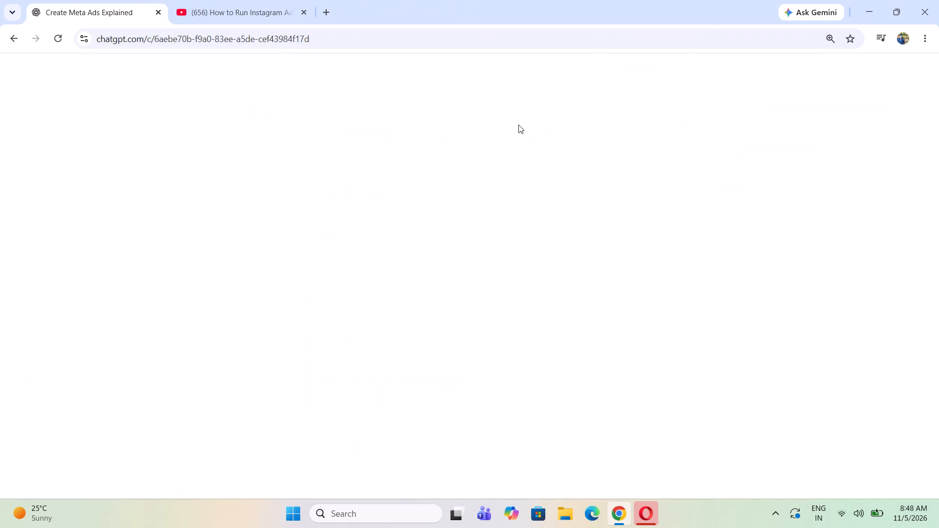
click(154, 14)
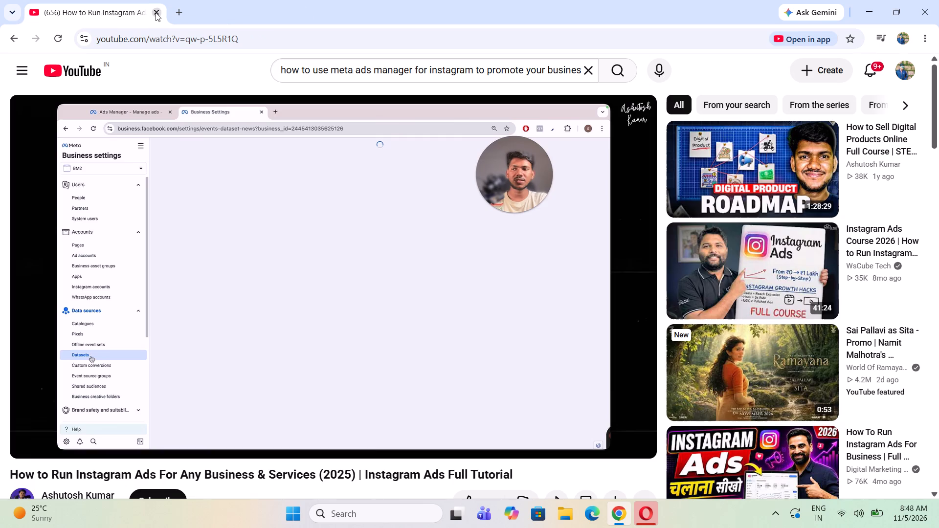
click(156, 13)
click(889, 26)
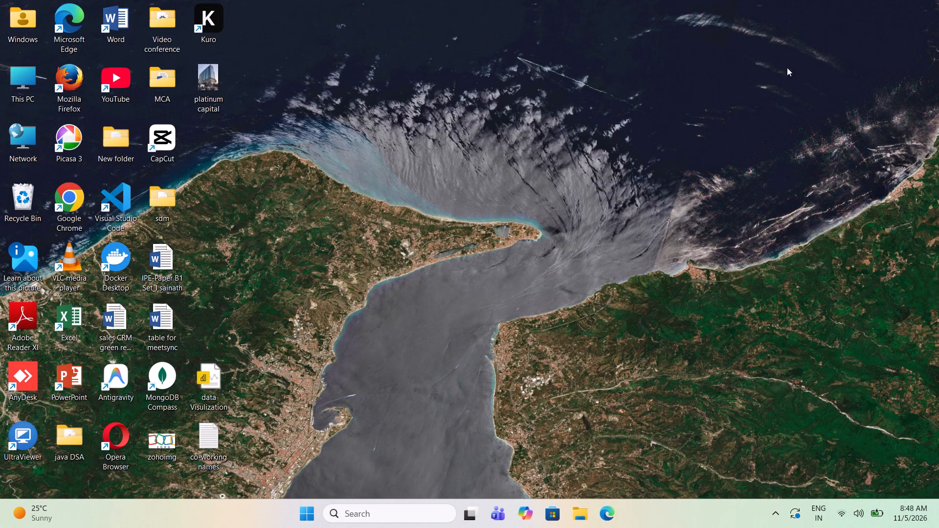
Open the computer's power options.
click(322, 506)
click(551, 472)
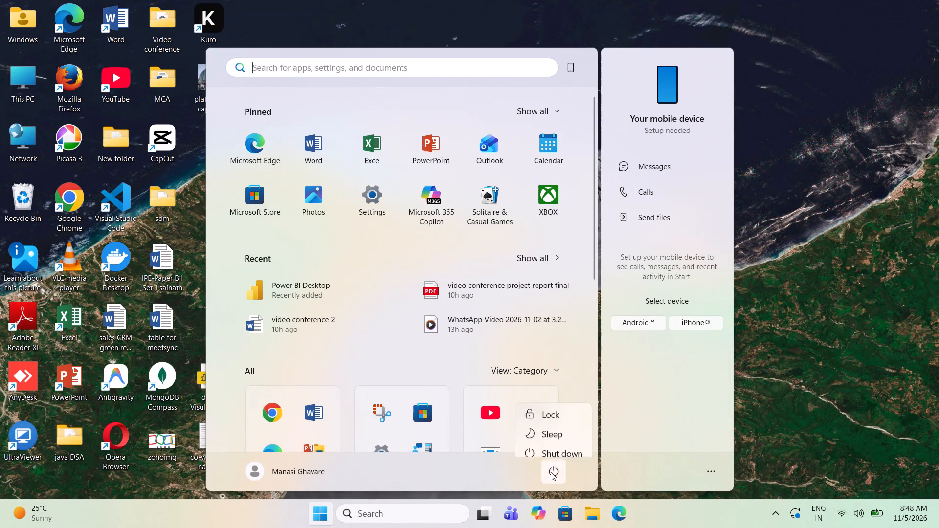